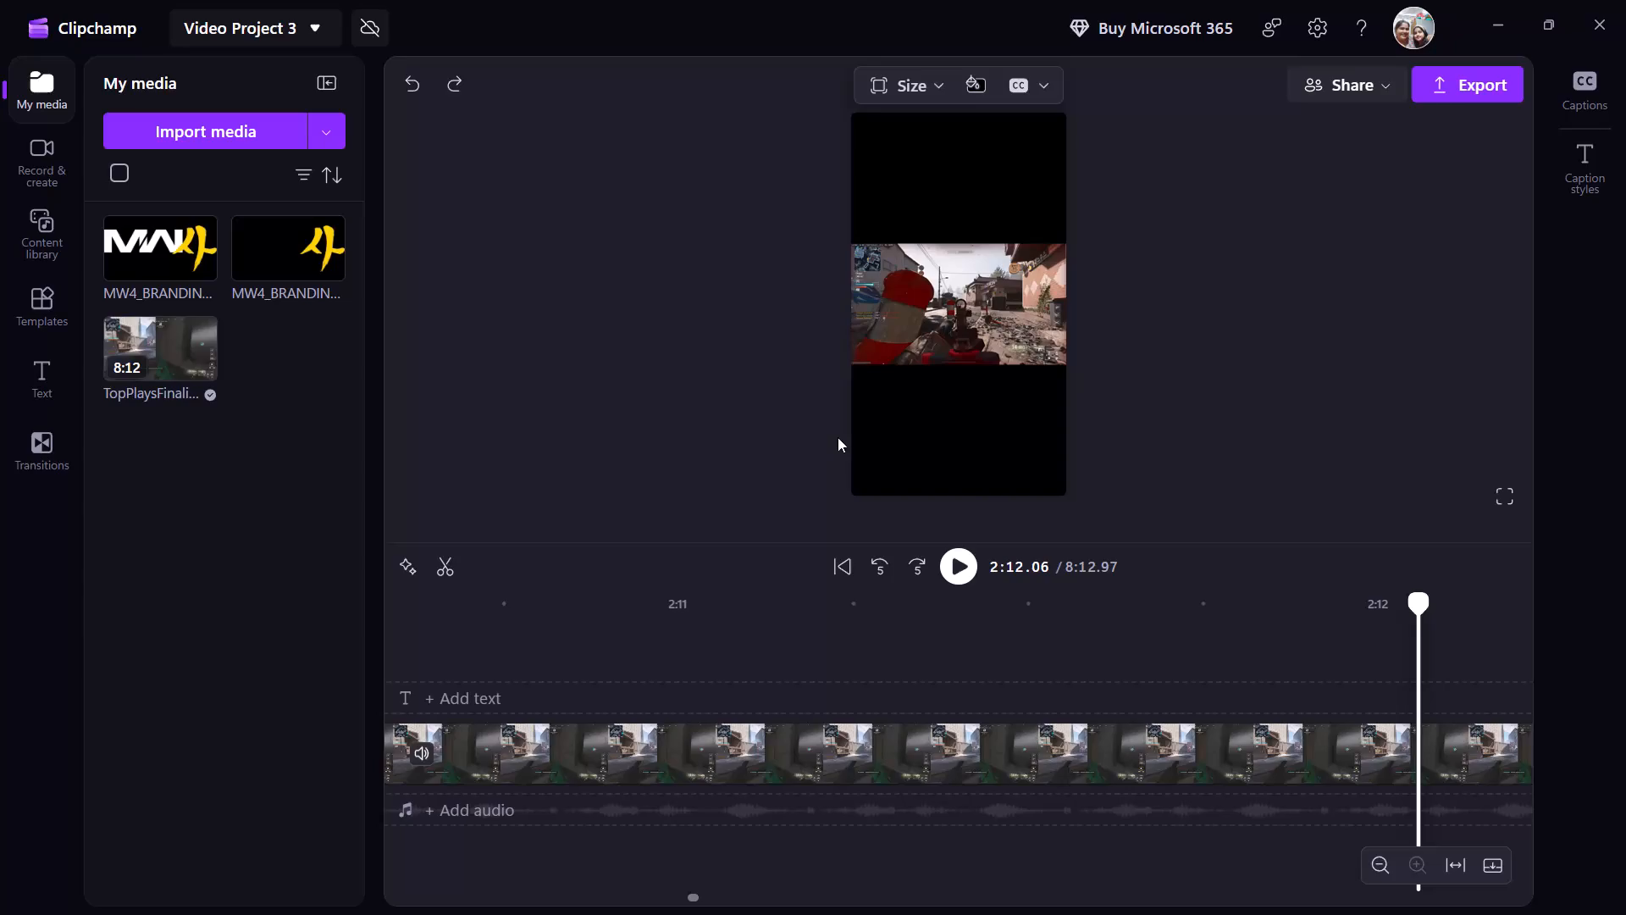
Preview the TopPlaysFinalists video from about 0:30, split it at 0:57.50 and delete the part before the cut.
left_click(965, 582)
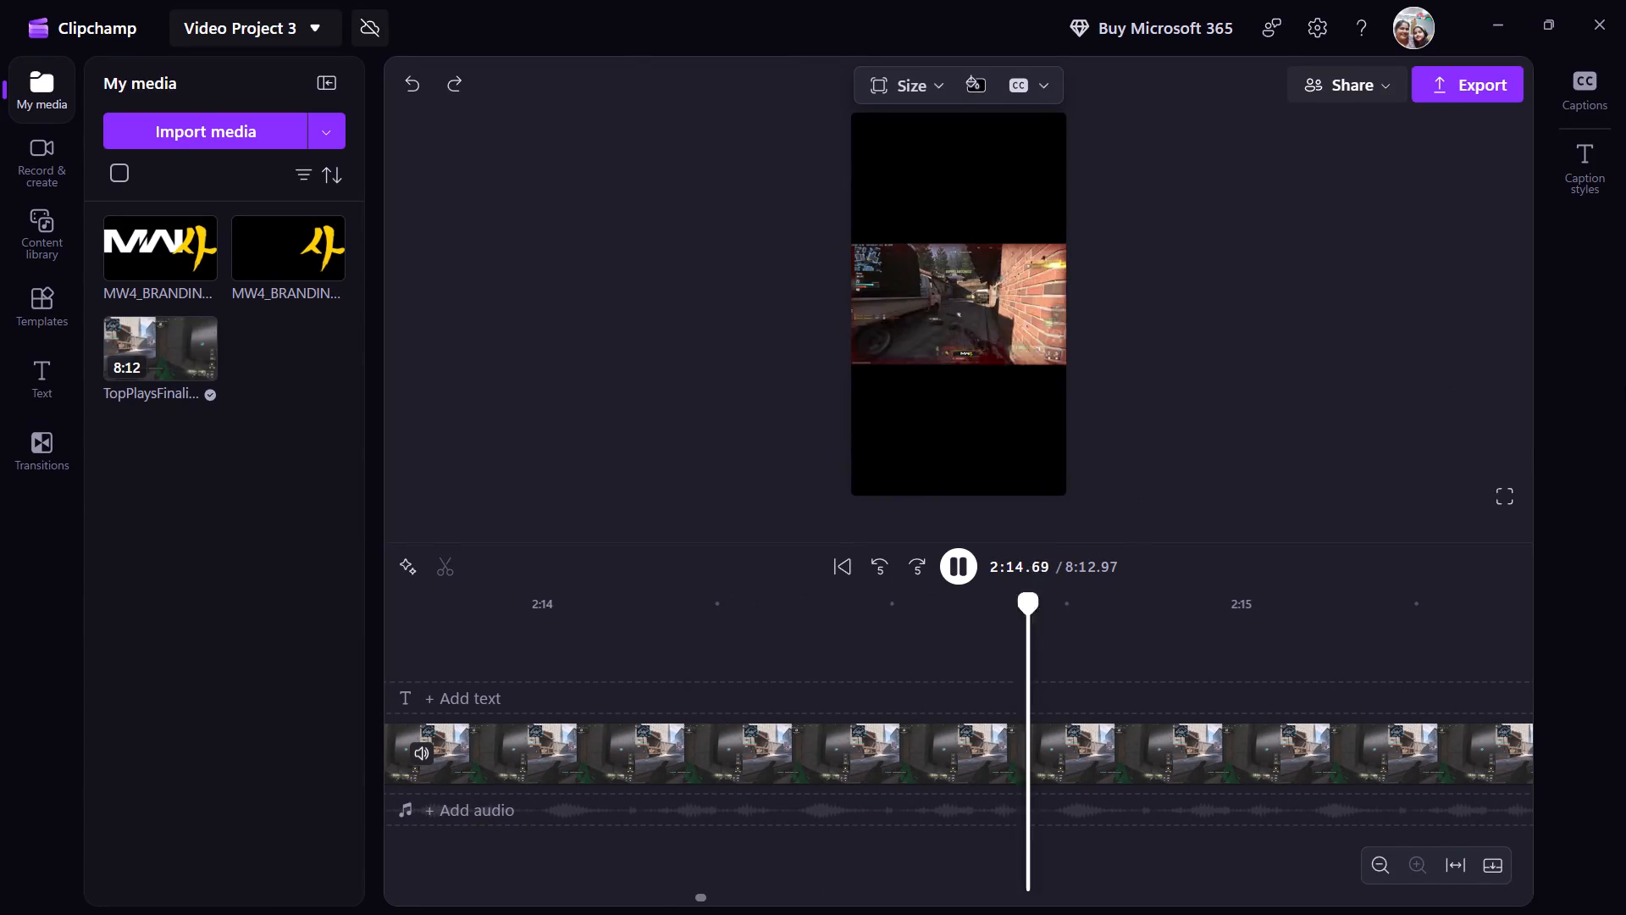
left_click(1499, 476)
left_click(1501, 484)
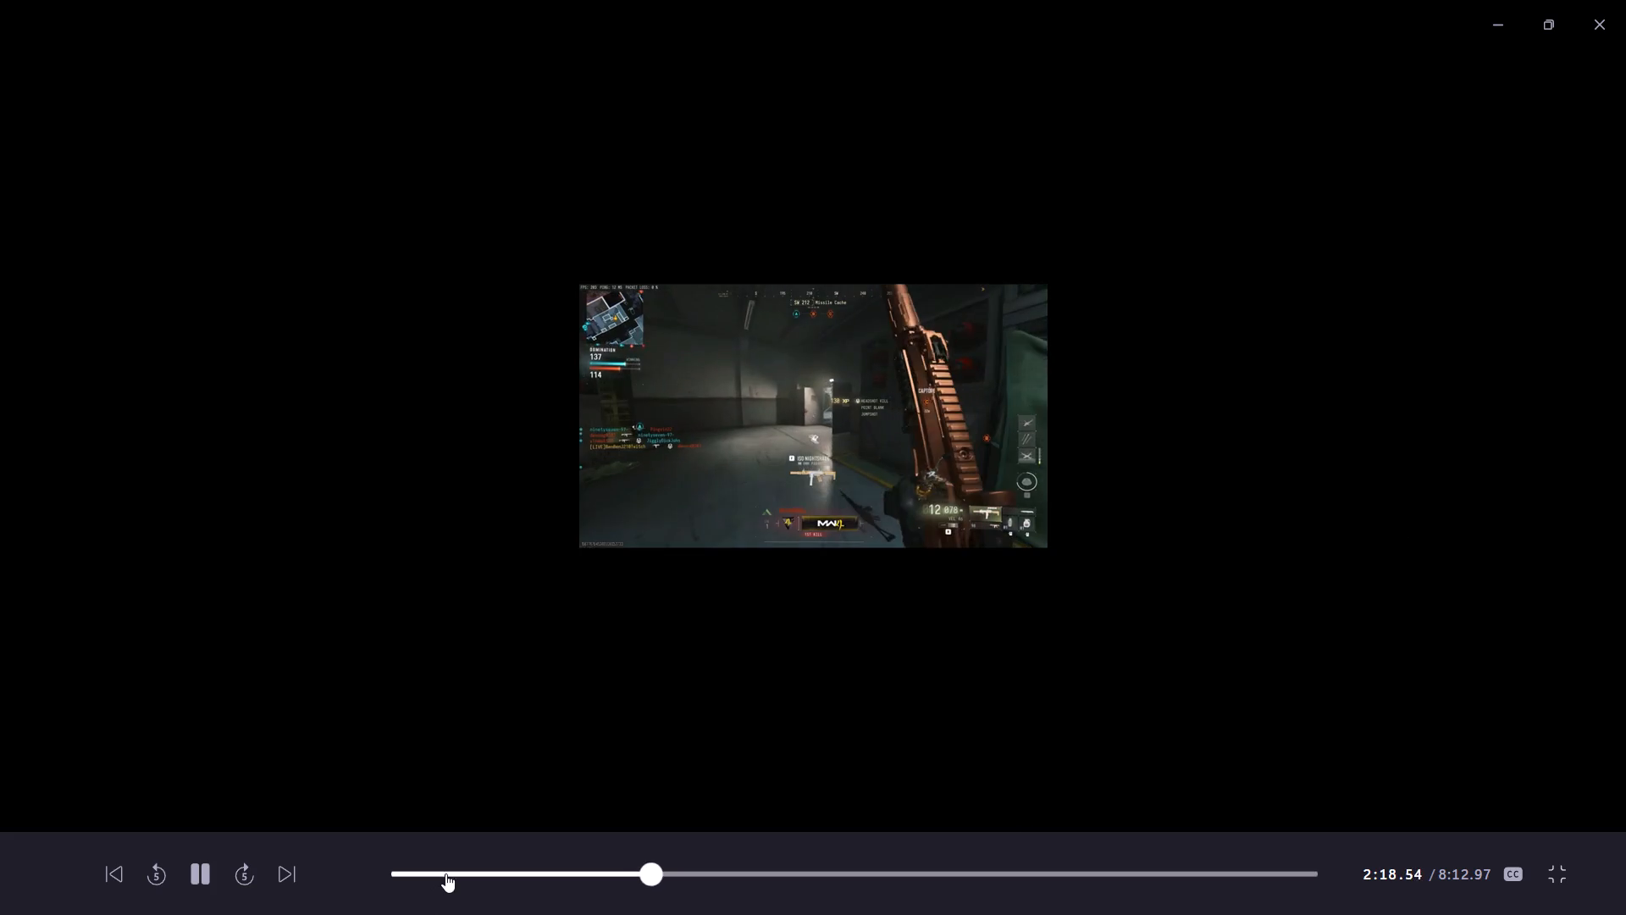
left_click(448, 871)
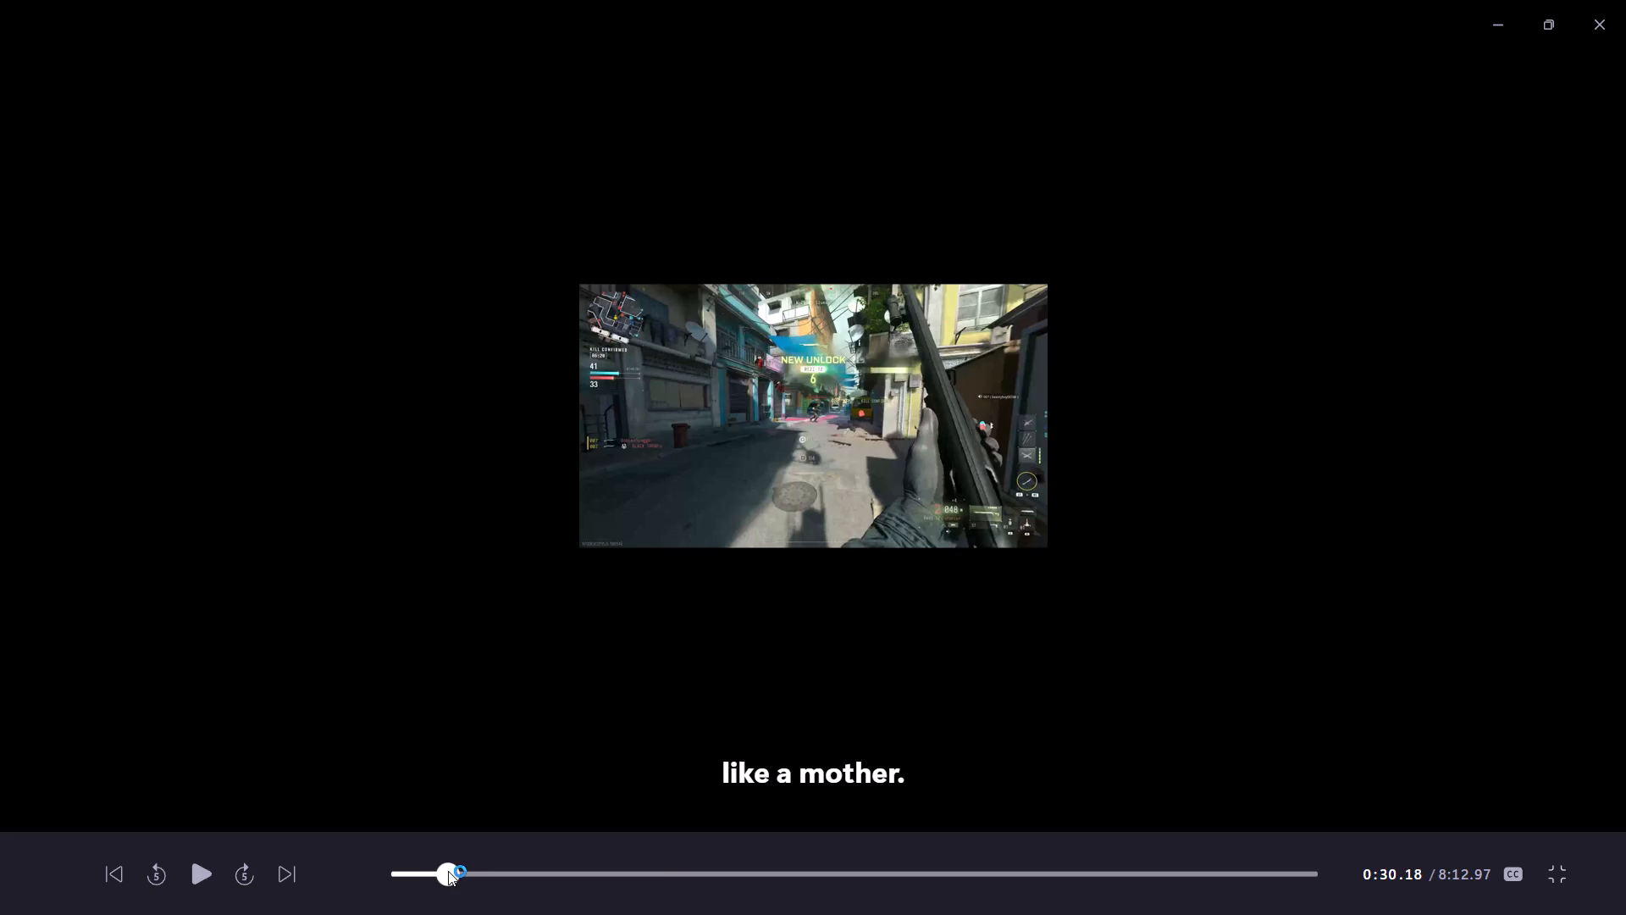
left_click(606, 551)
key("space")
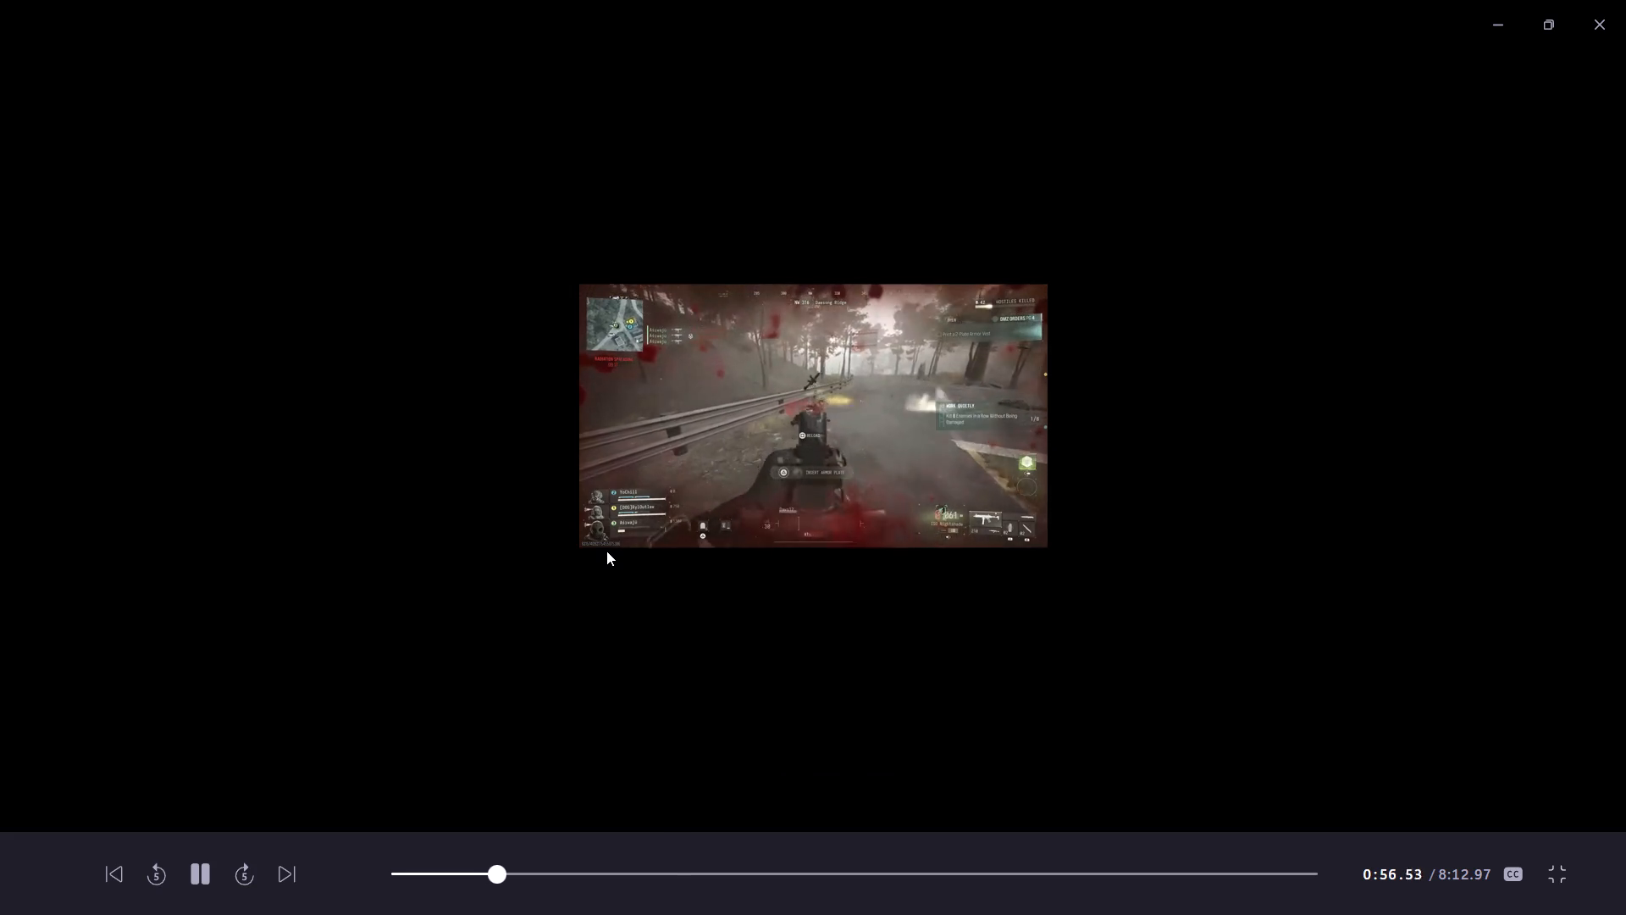
key("space")
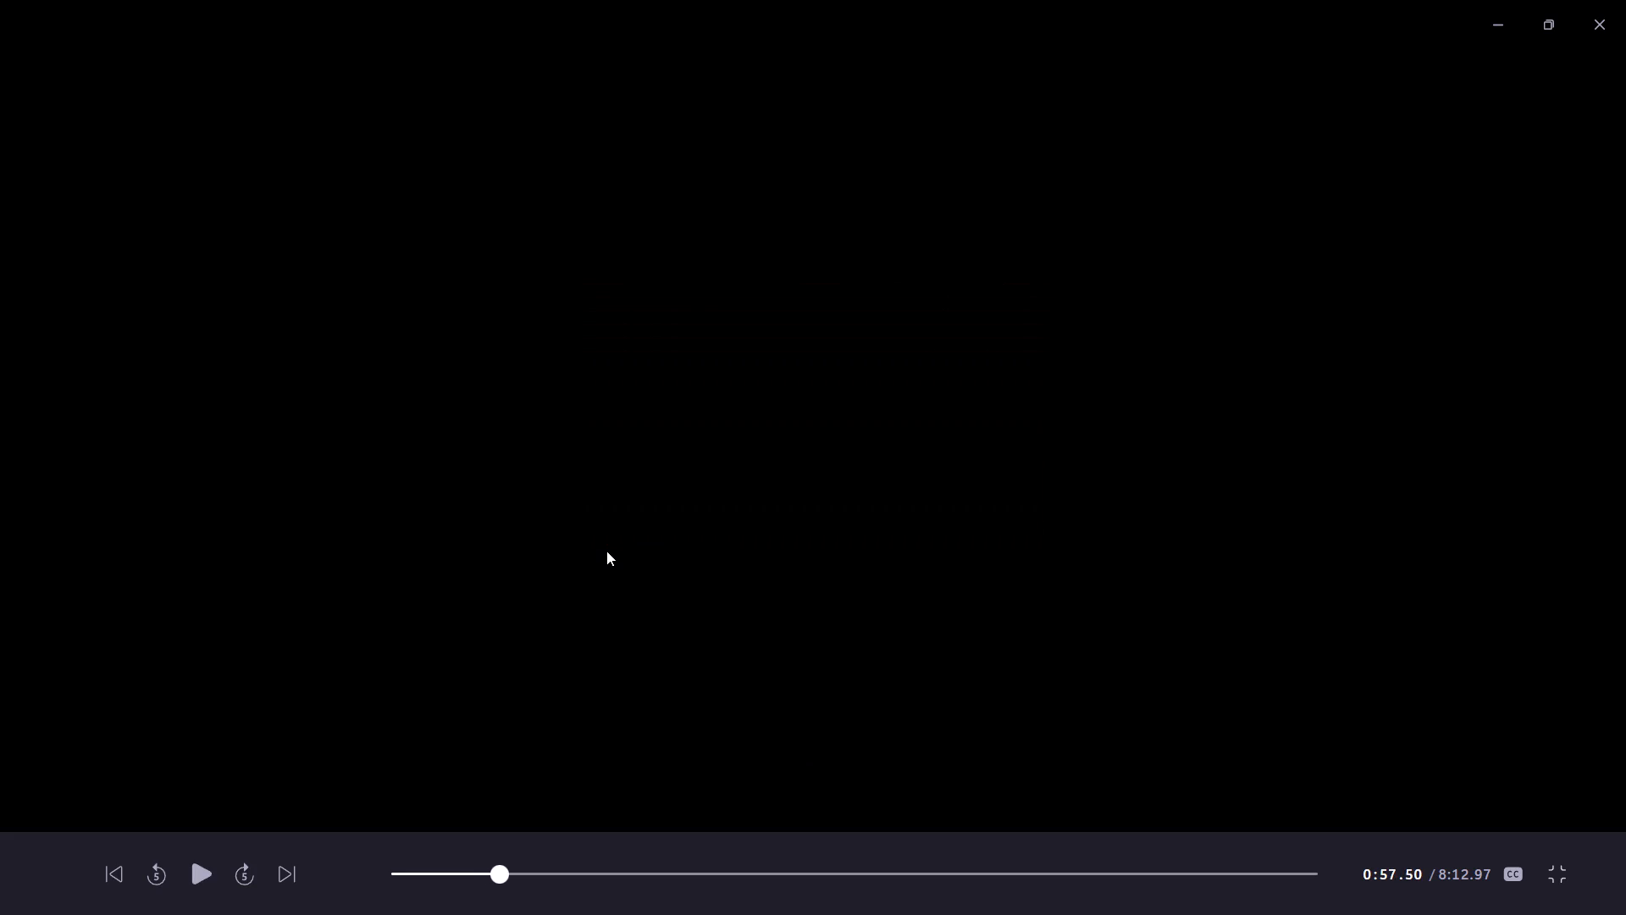
key("Escape")
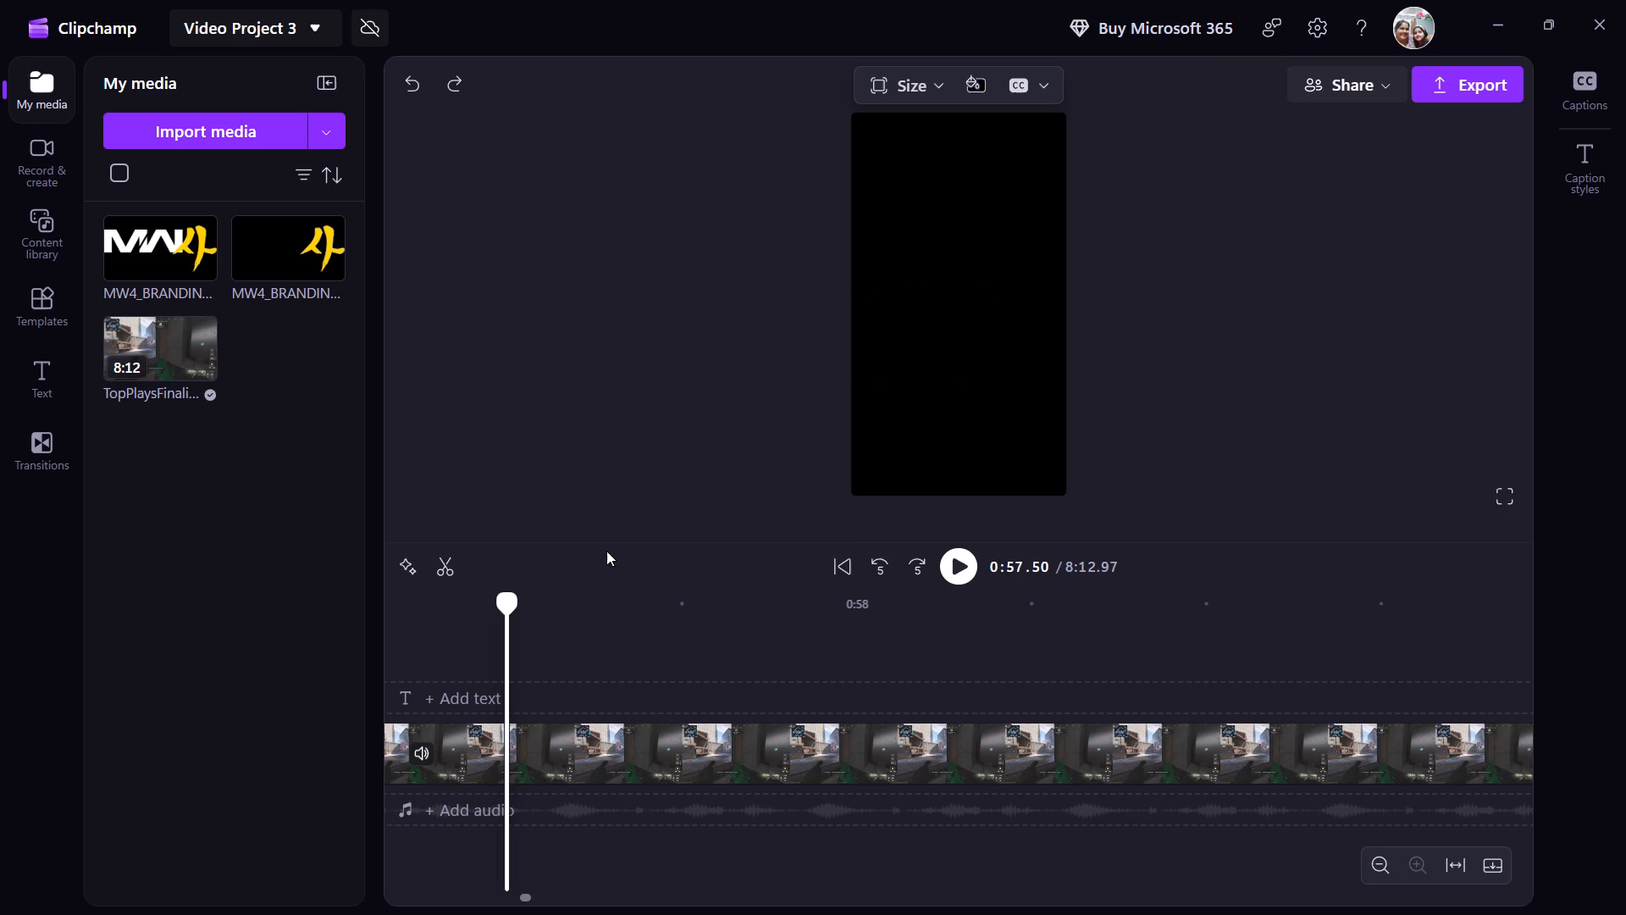
left_click(455, 570)
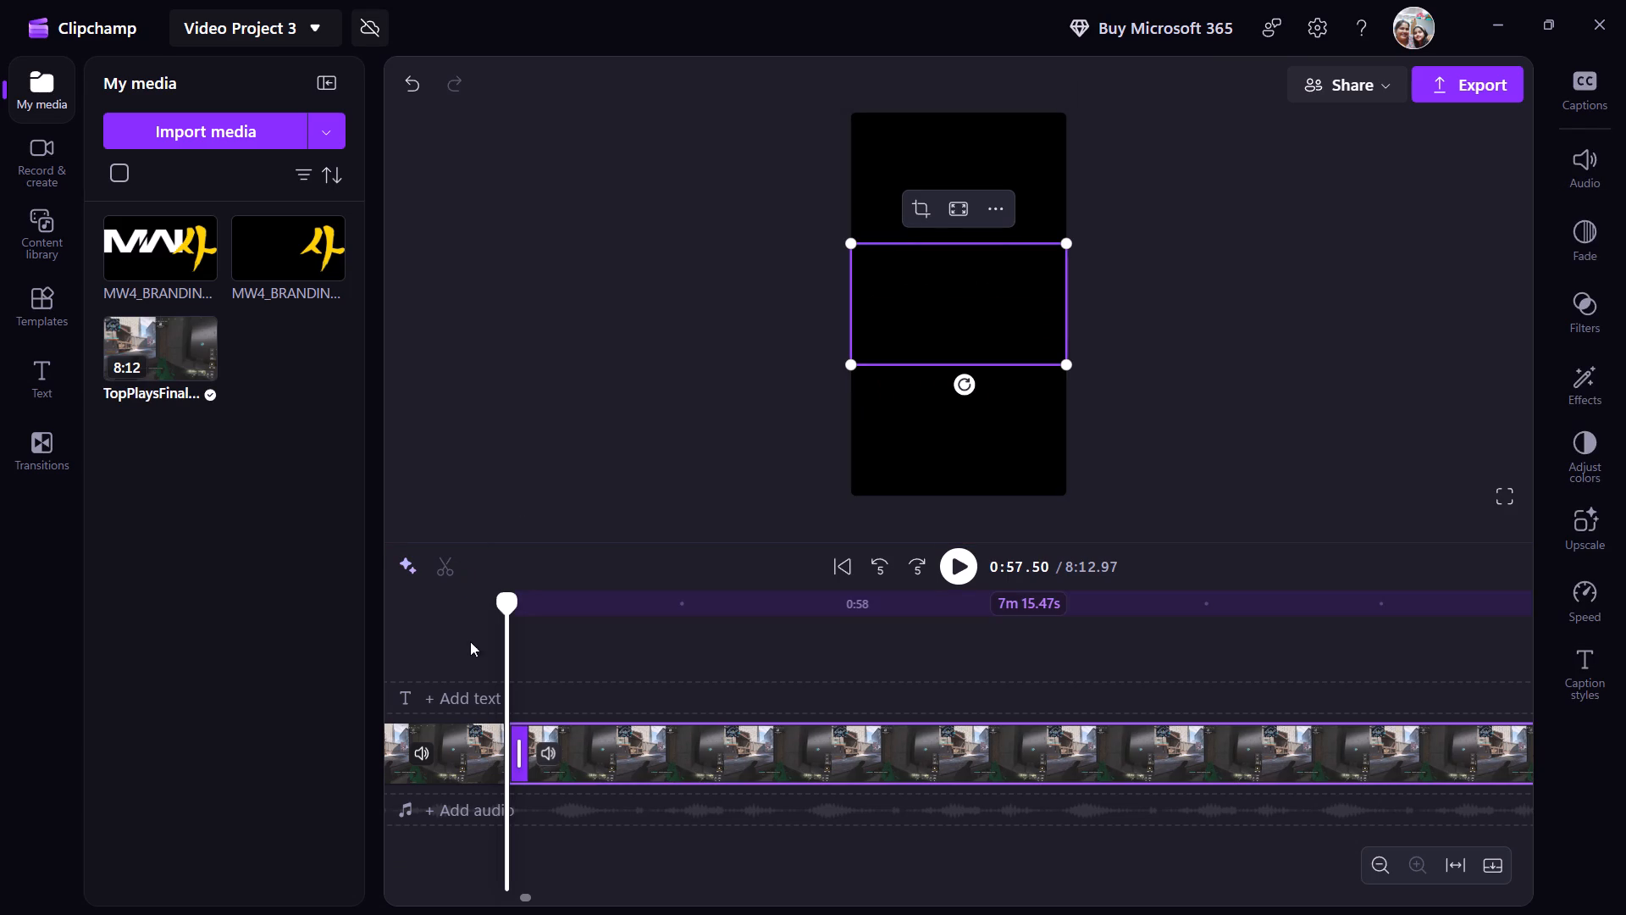
left_click(471, 738)
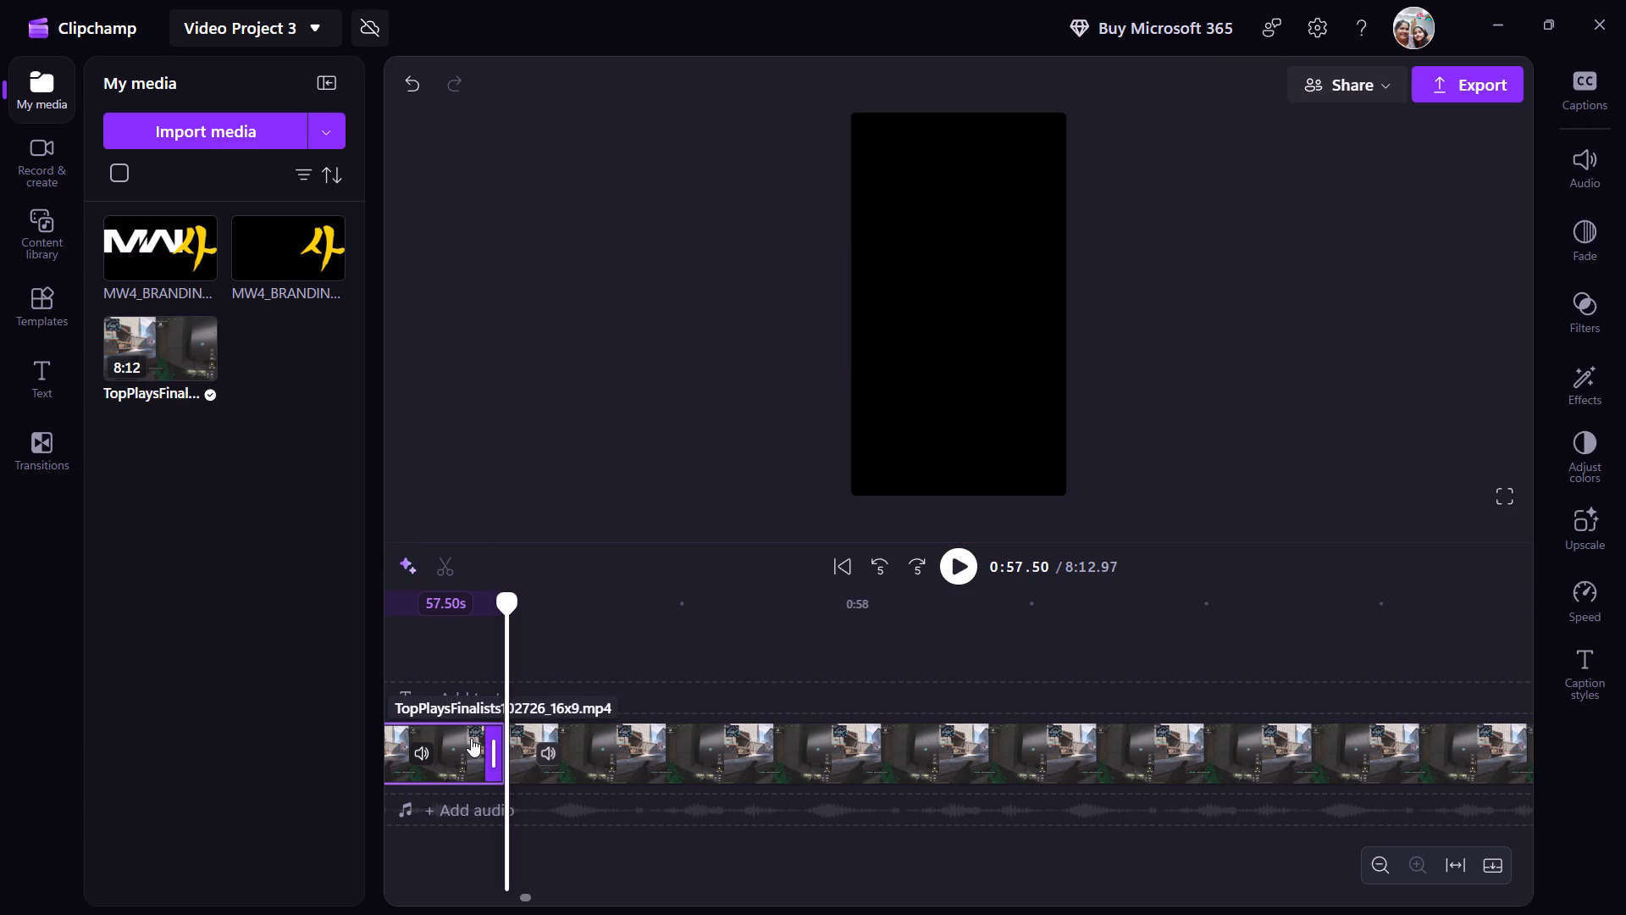
key("Delete")
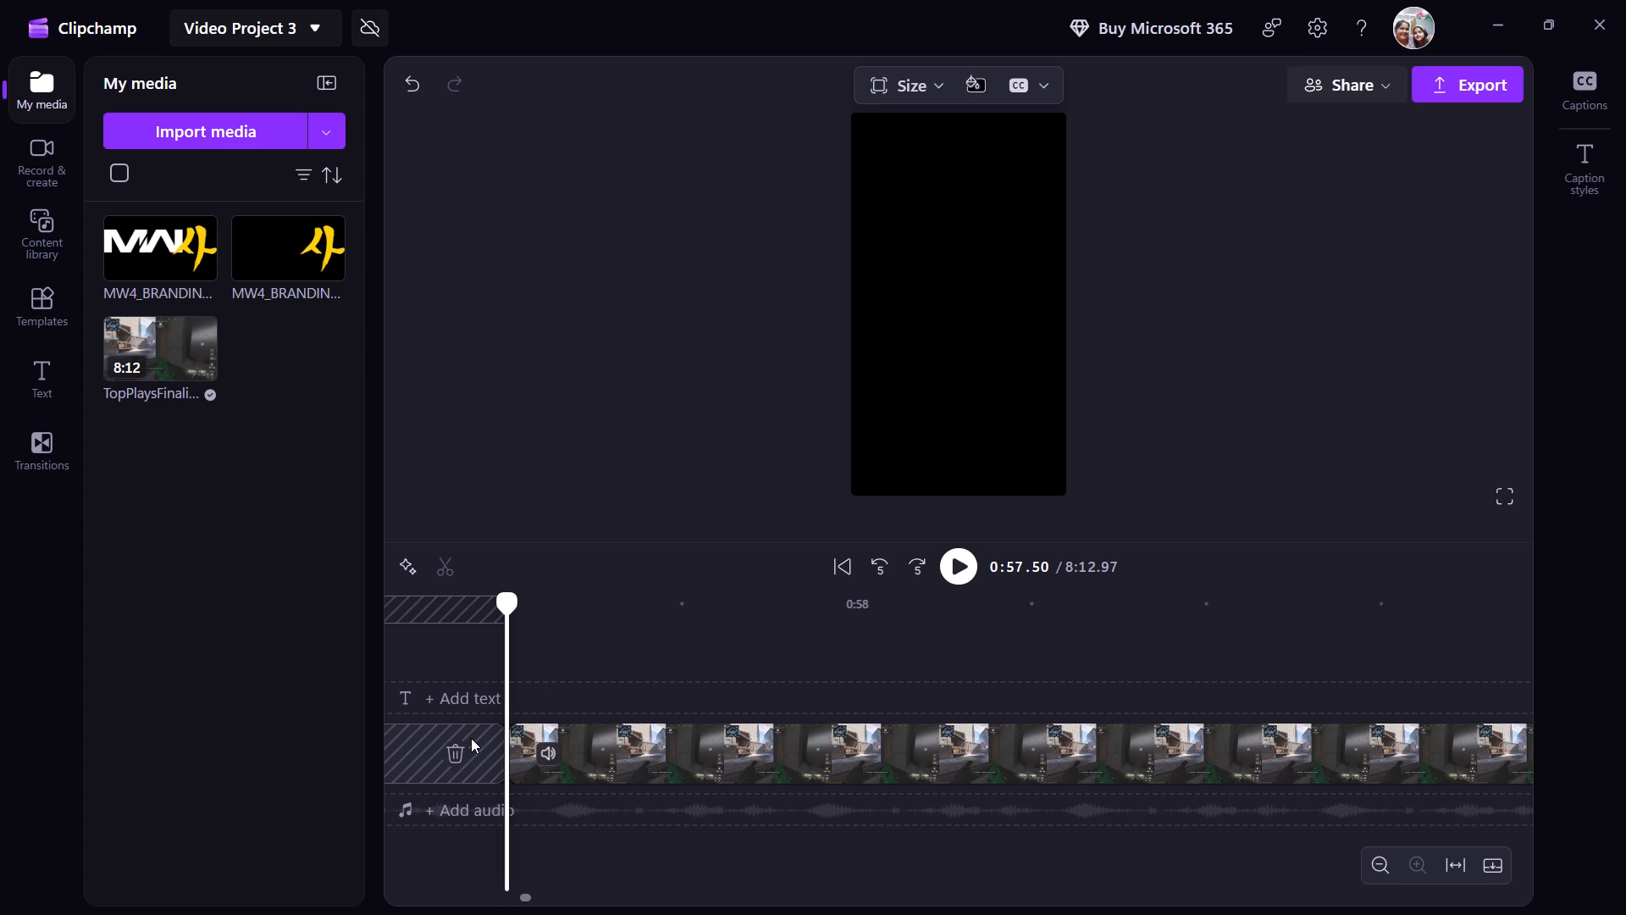
Play the remaining clip on to 1:11.96, split it there and delete everything after the cut.
left_click(587, 743)
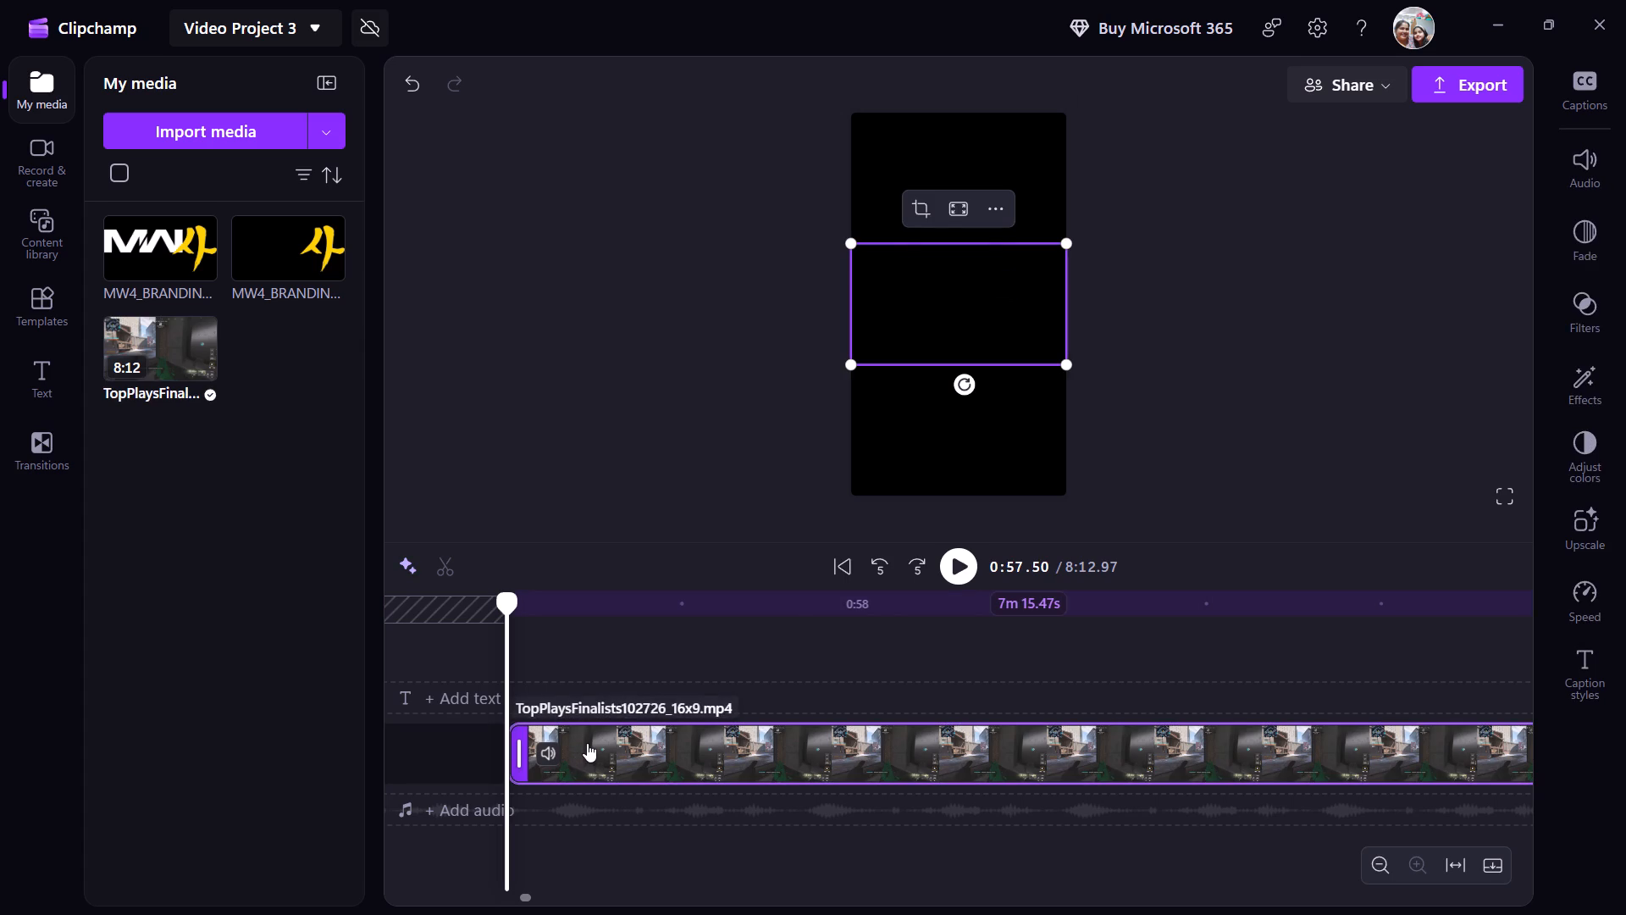
left_click(956, 565)
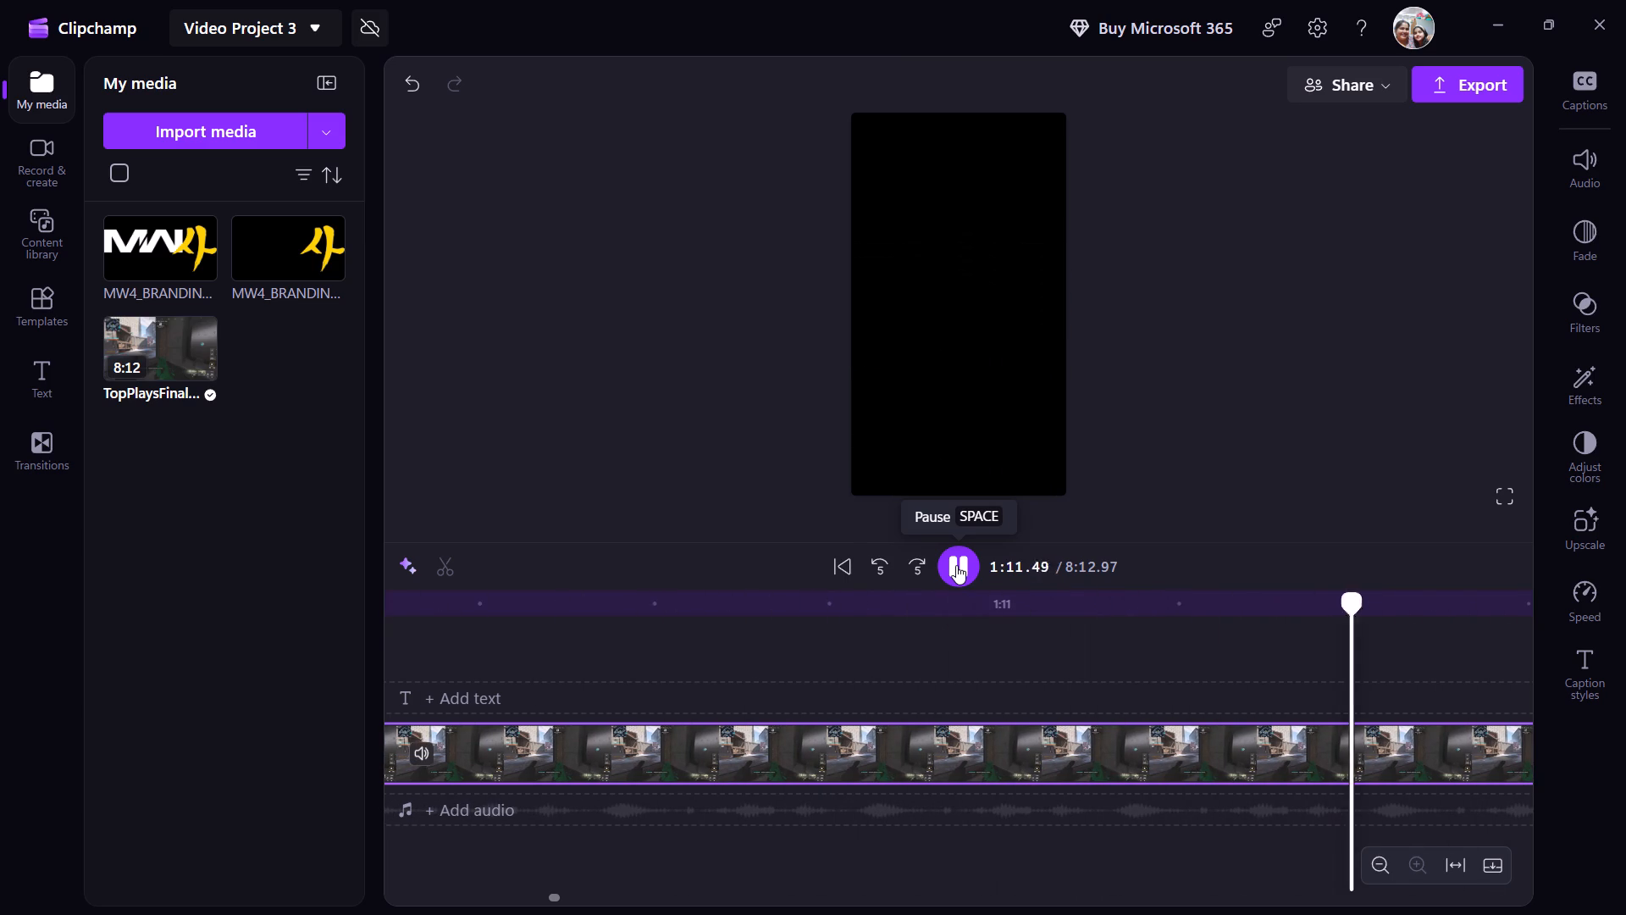
left_click(956, 565)
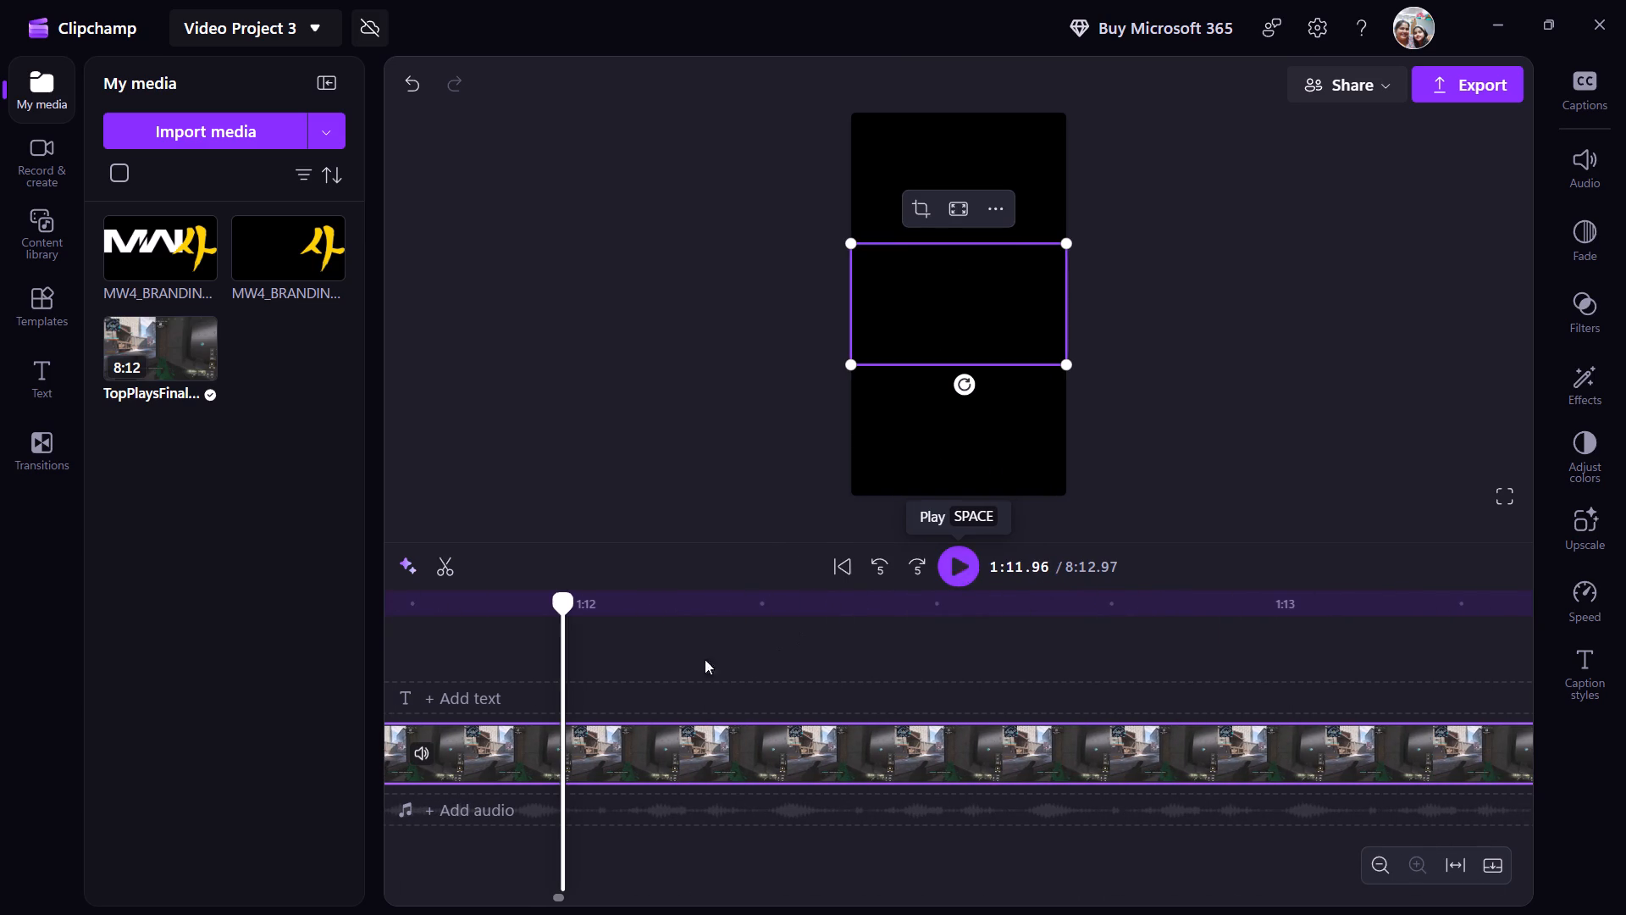
left_click(429, 563)
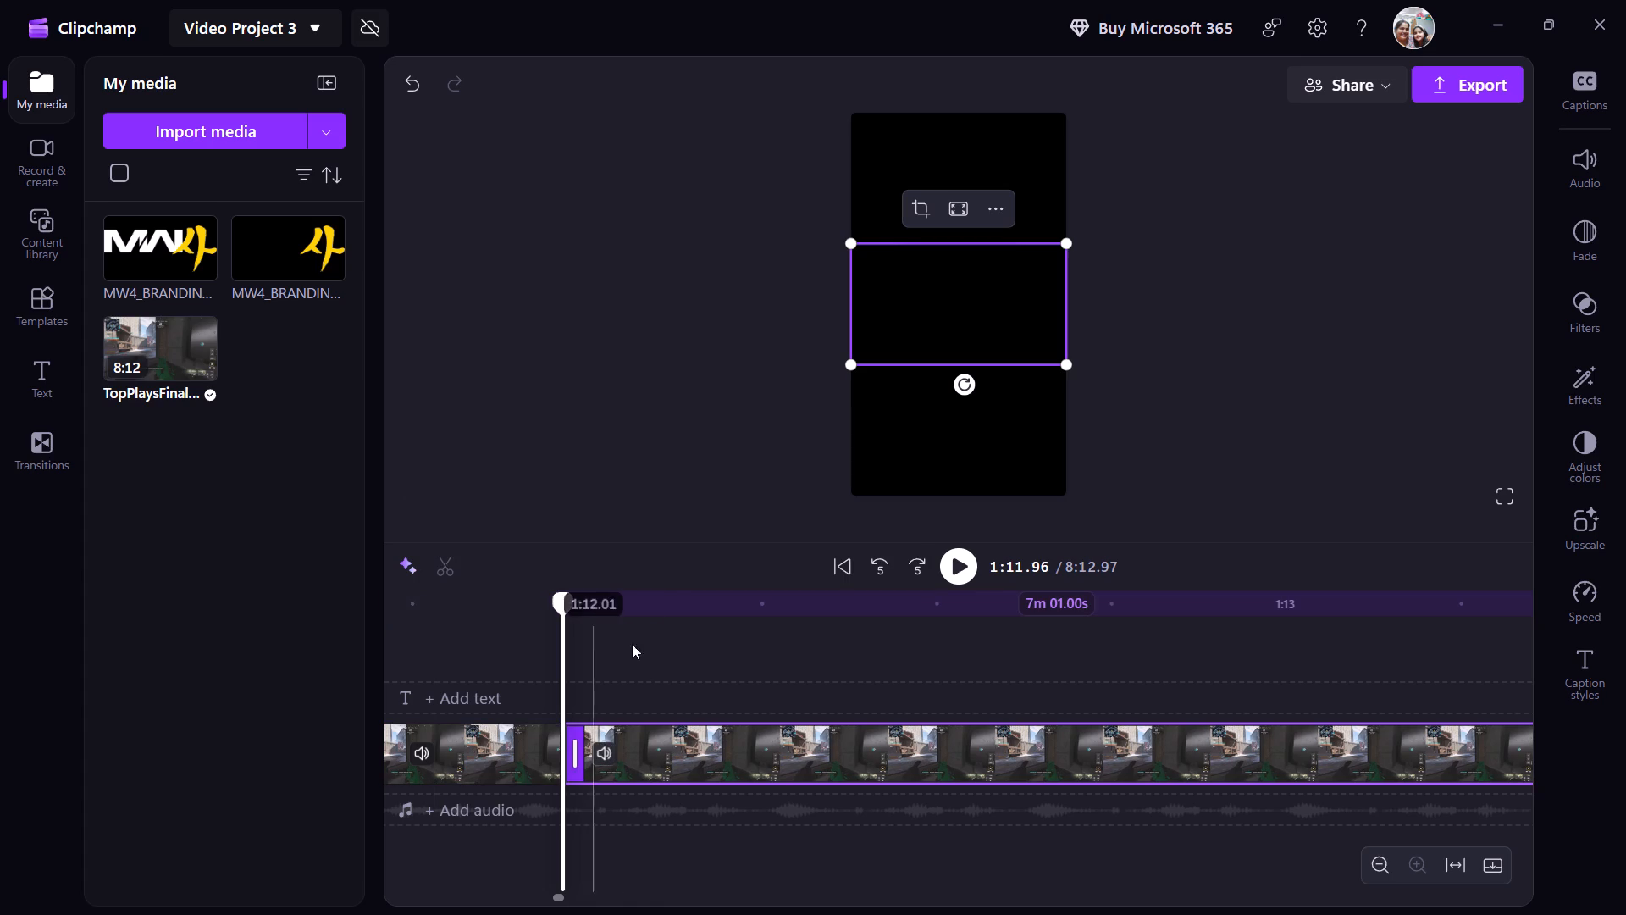
left_click(660, 741)
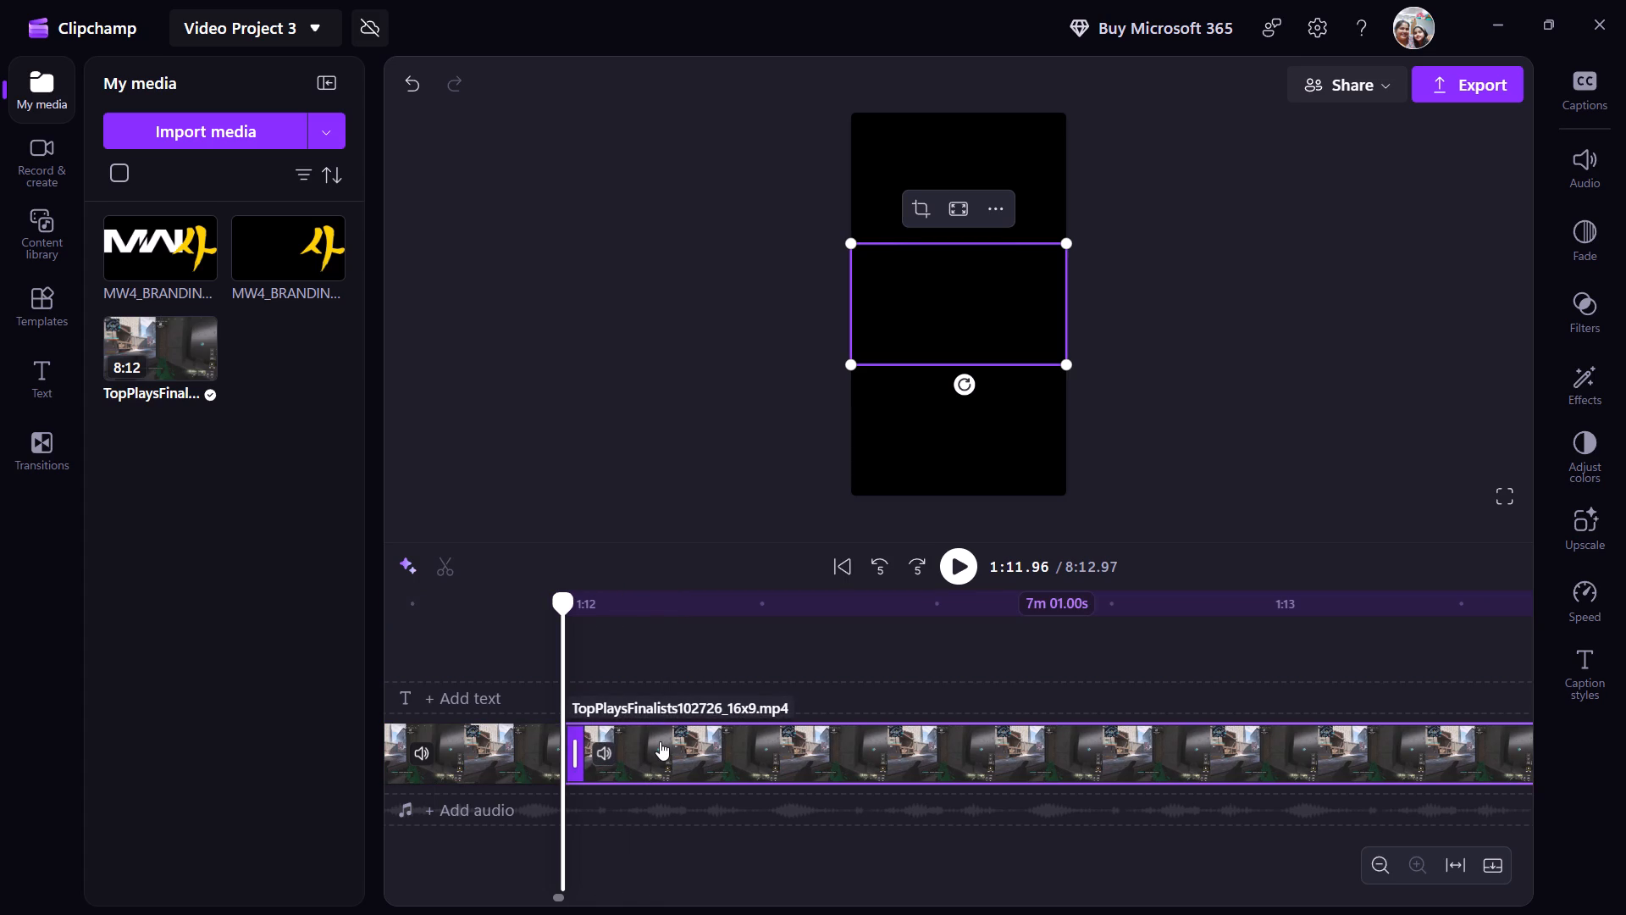
key("Delete")
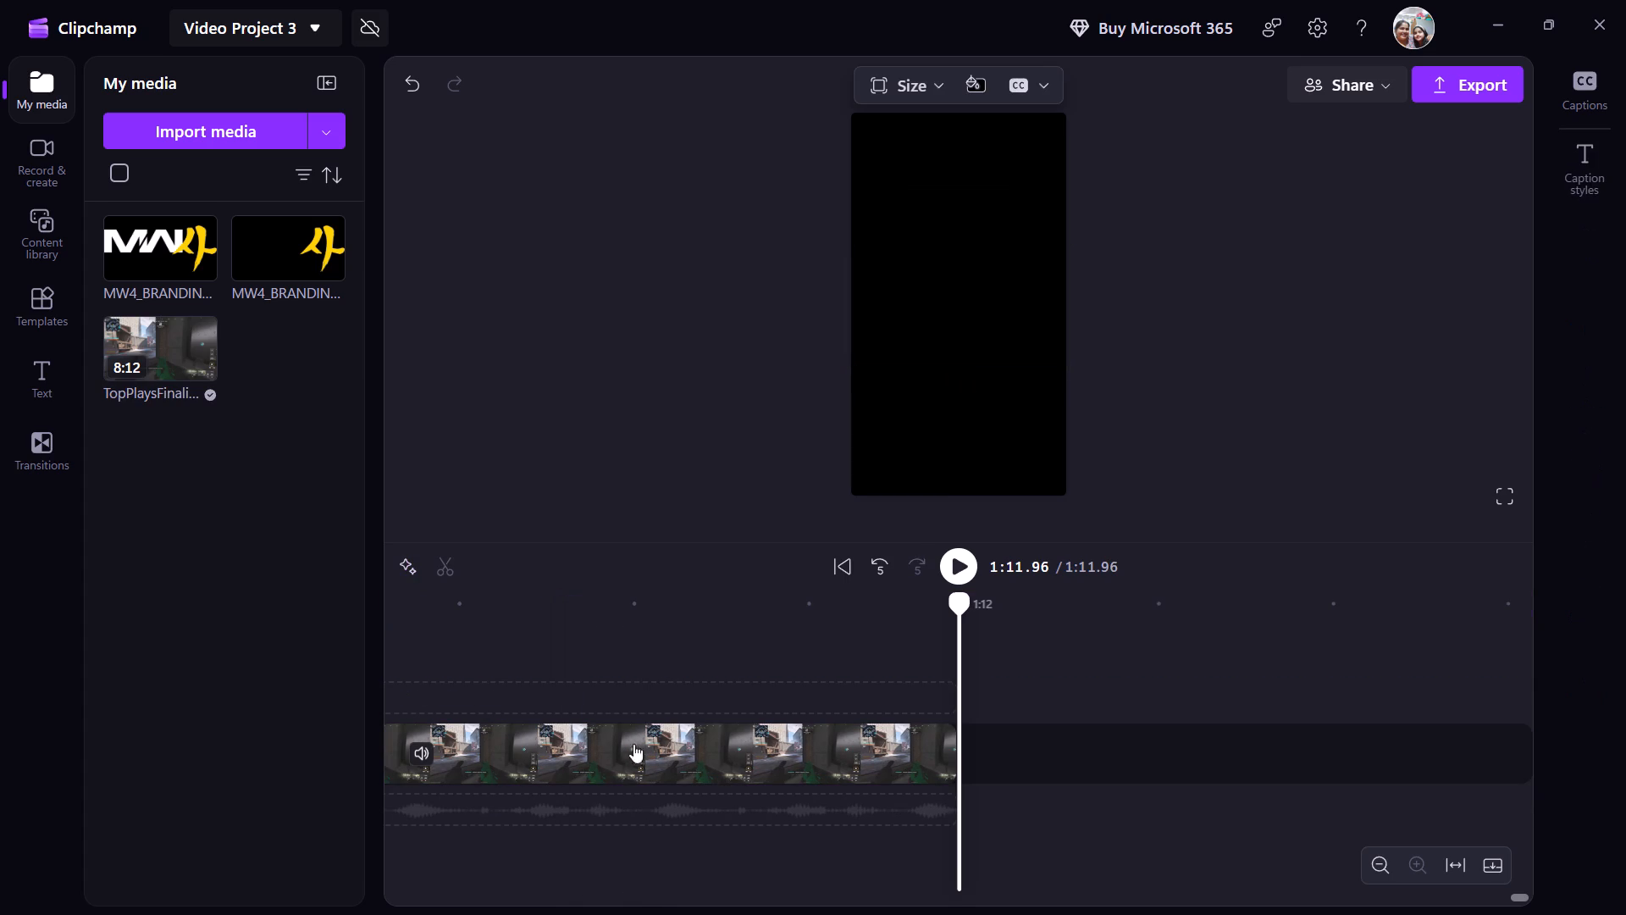
Move the trimmed gameplay clip earlier along the timeline so that it ends at about 0:16.75.
left_click(535, 758)
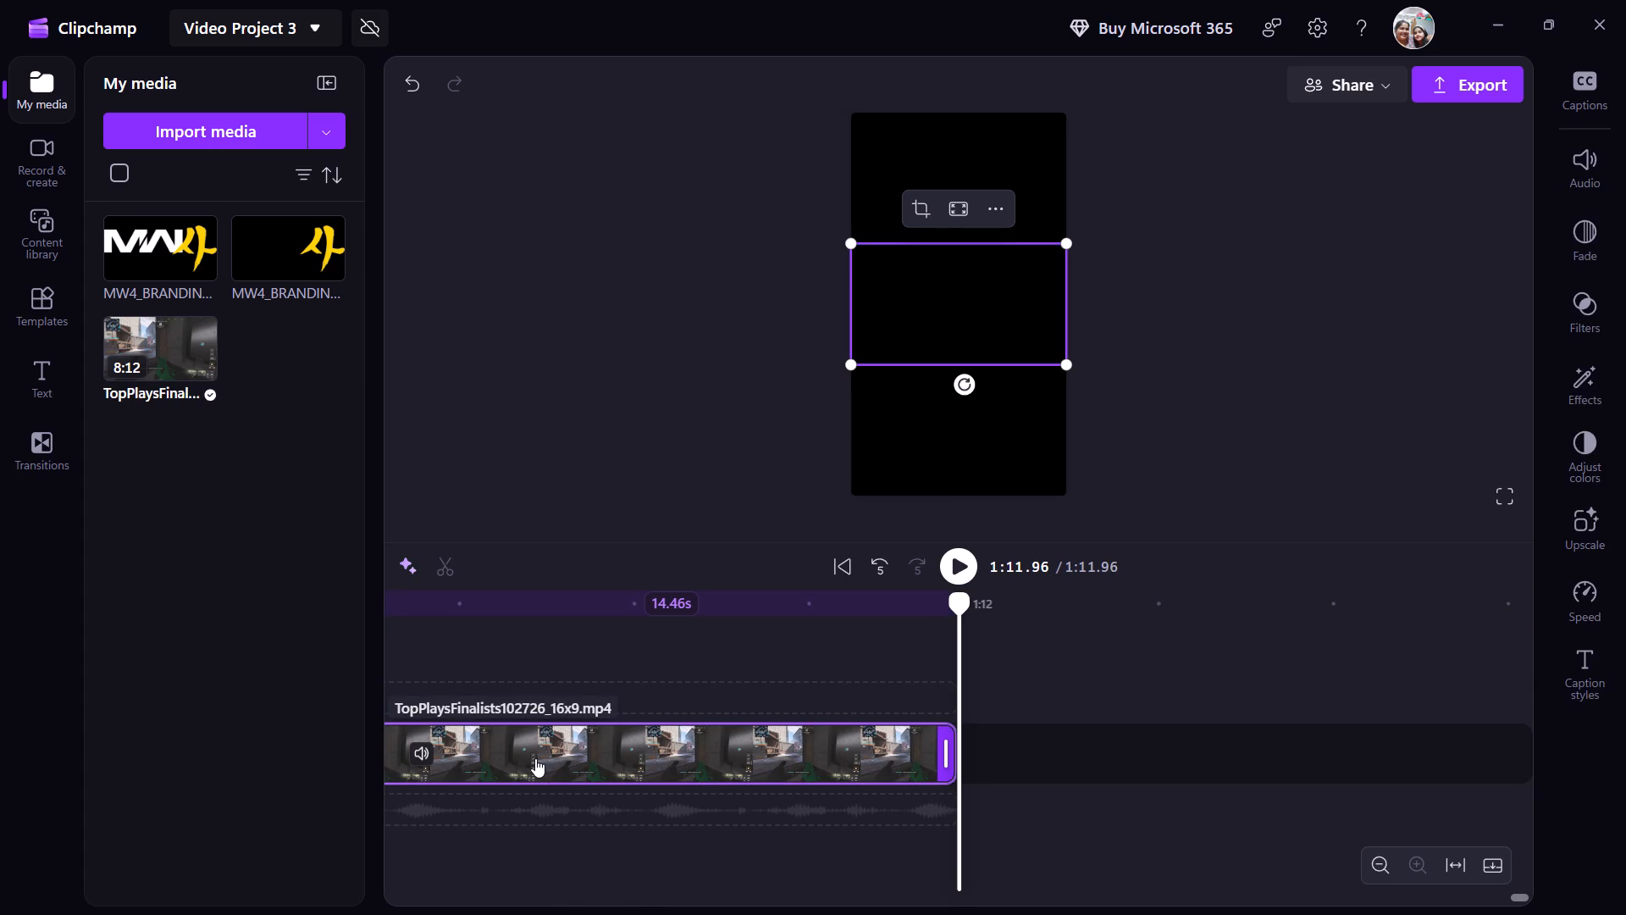
left_click_drag(535, 758, 353, 775)
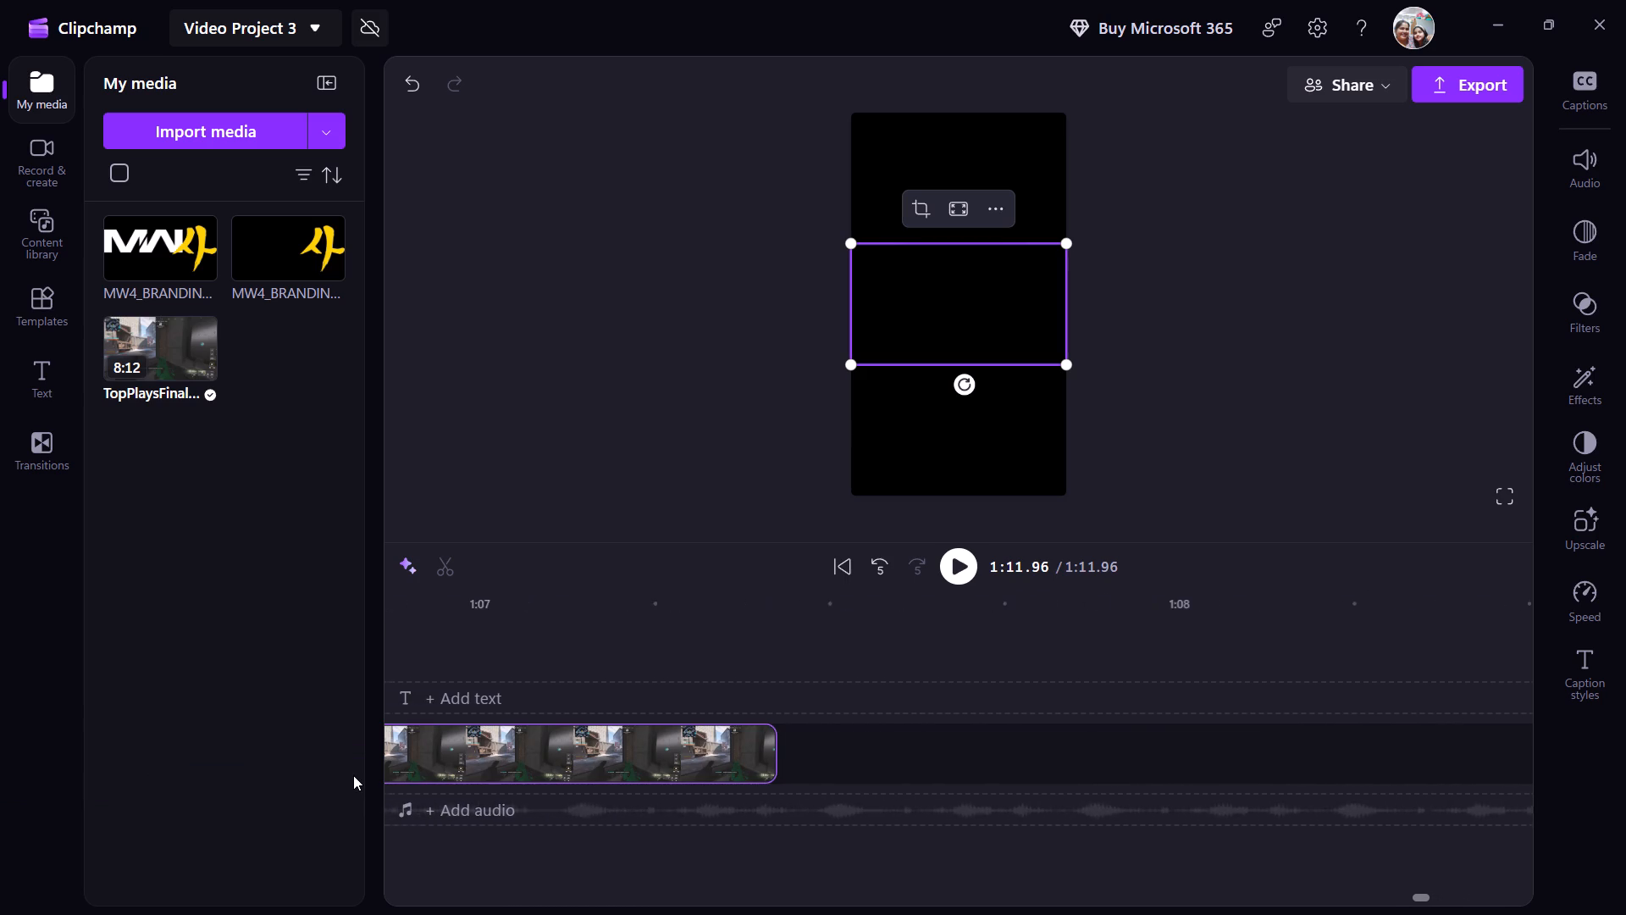
left_click_drag(353, 775, 354, 775)
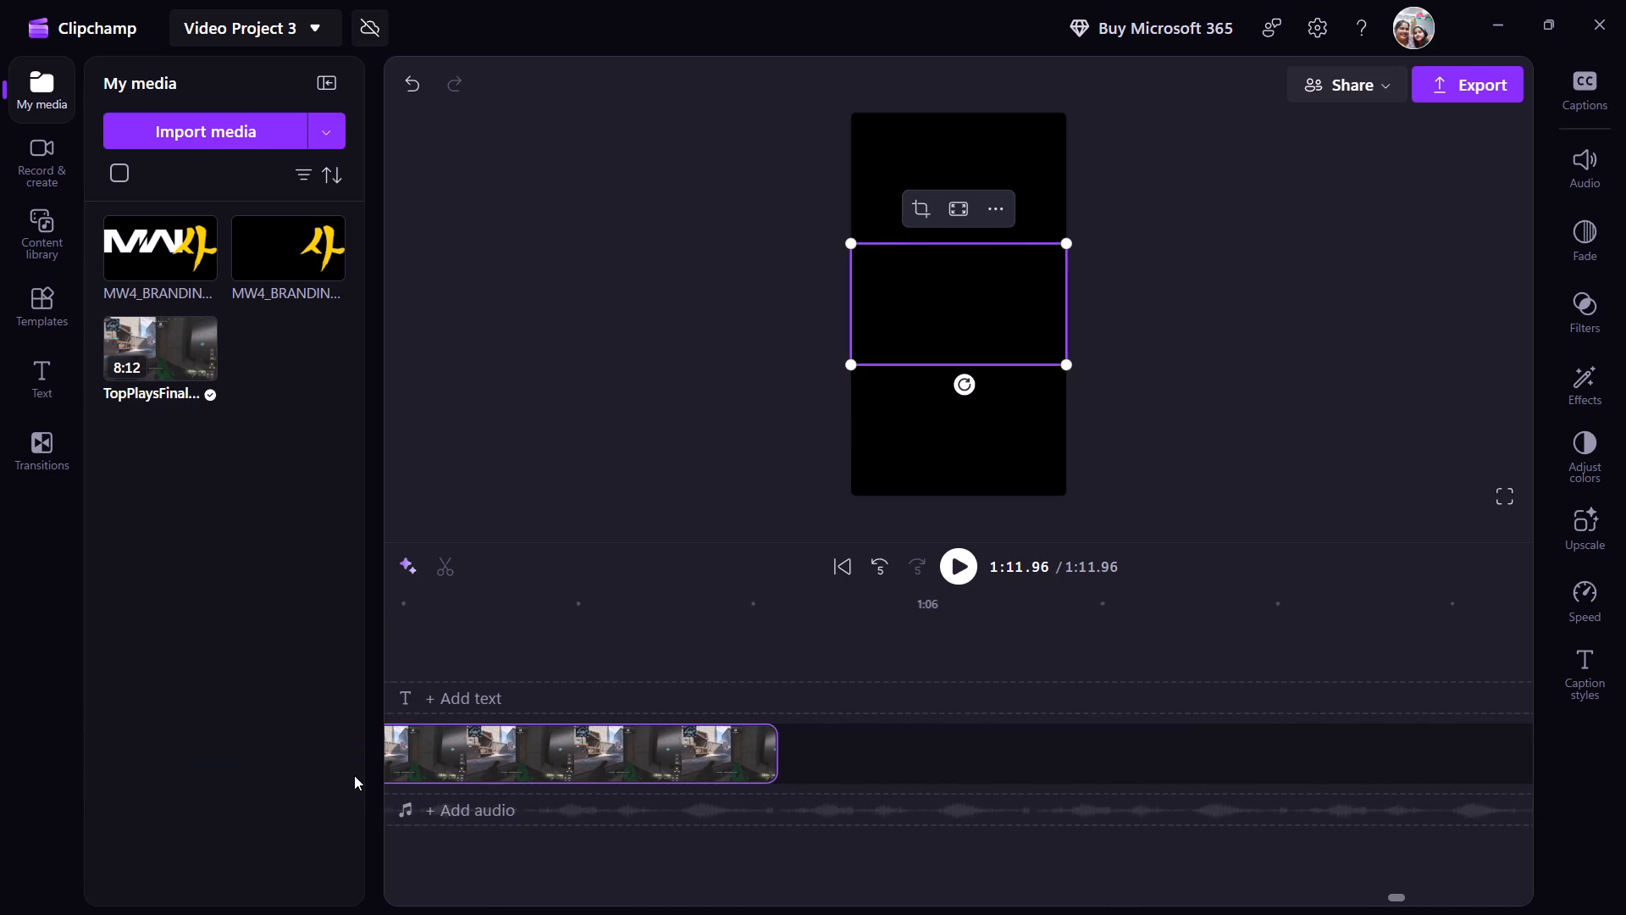
left_click_drag(354, 775, 354, 774)
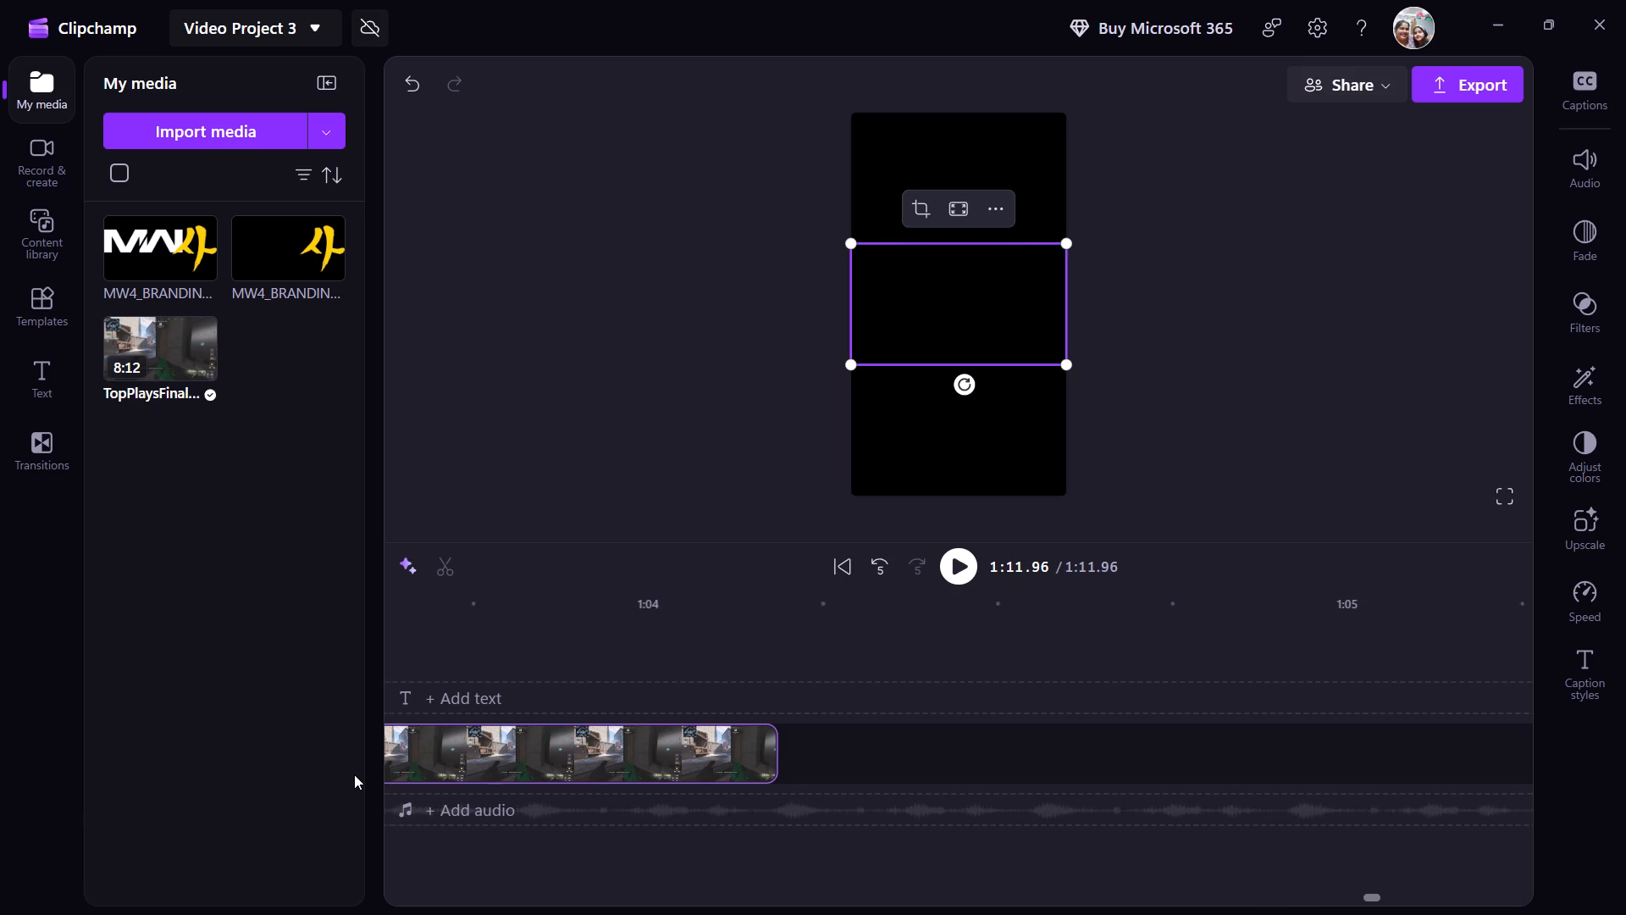
left_click_drag(354, 774, 354, 774)
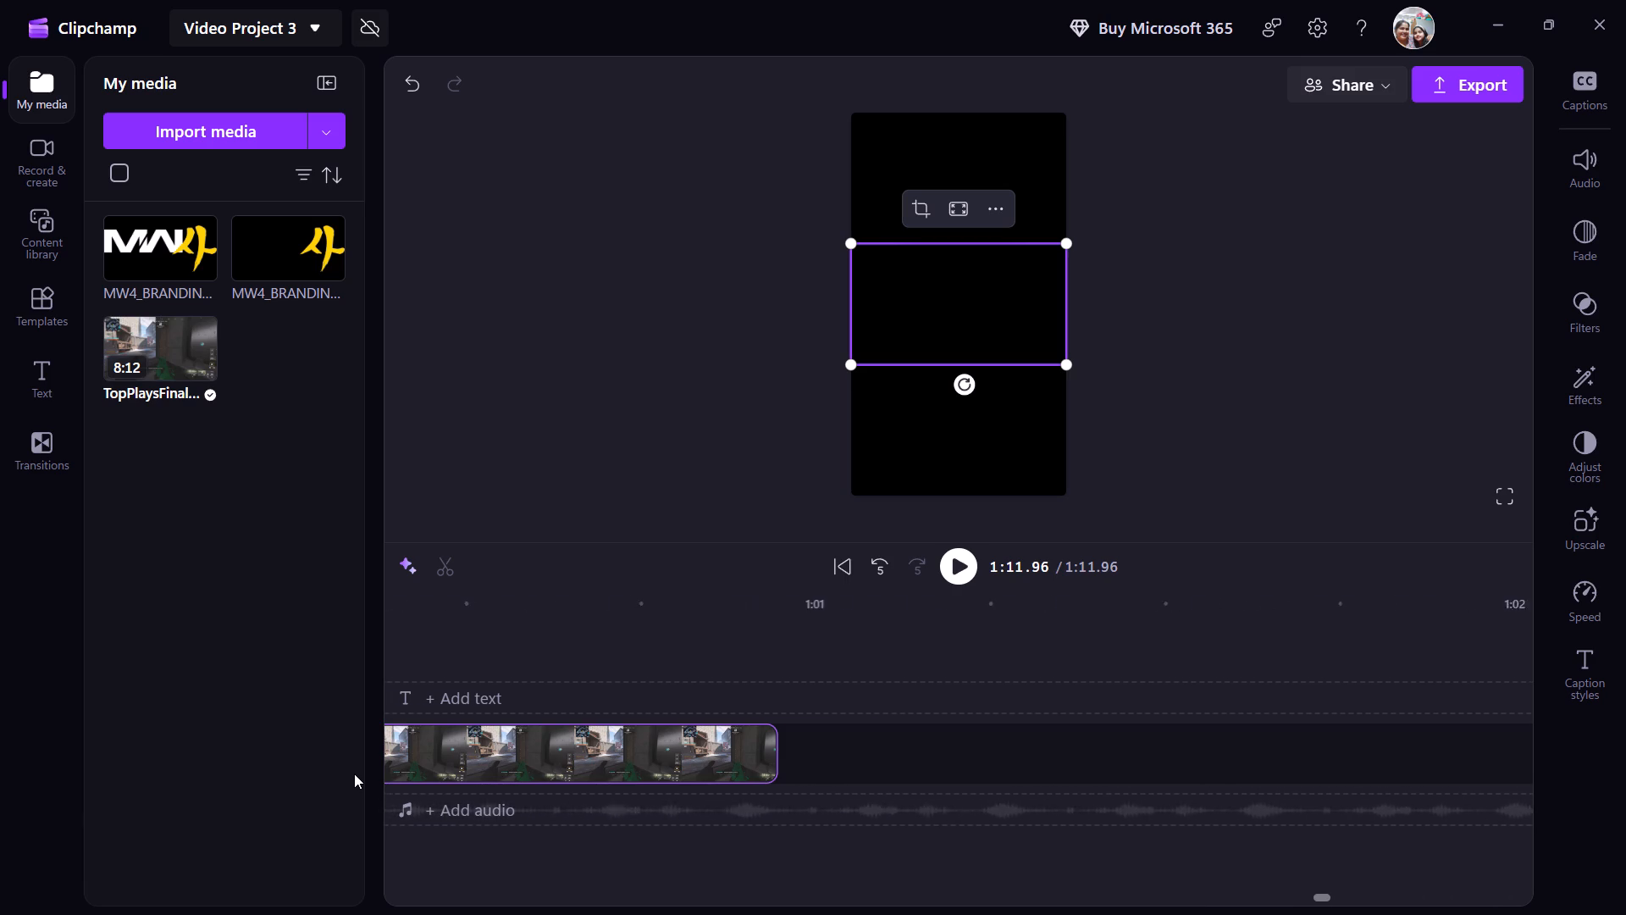
left_click_drag(354, 774, 355, 772)
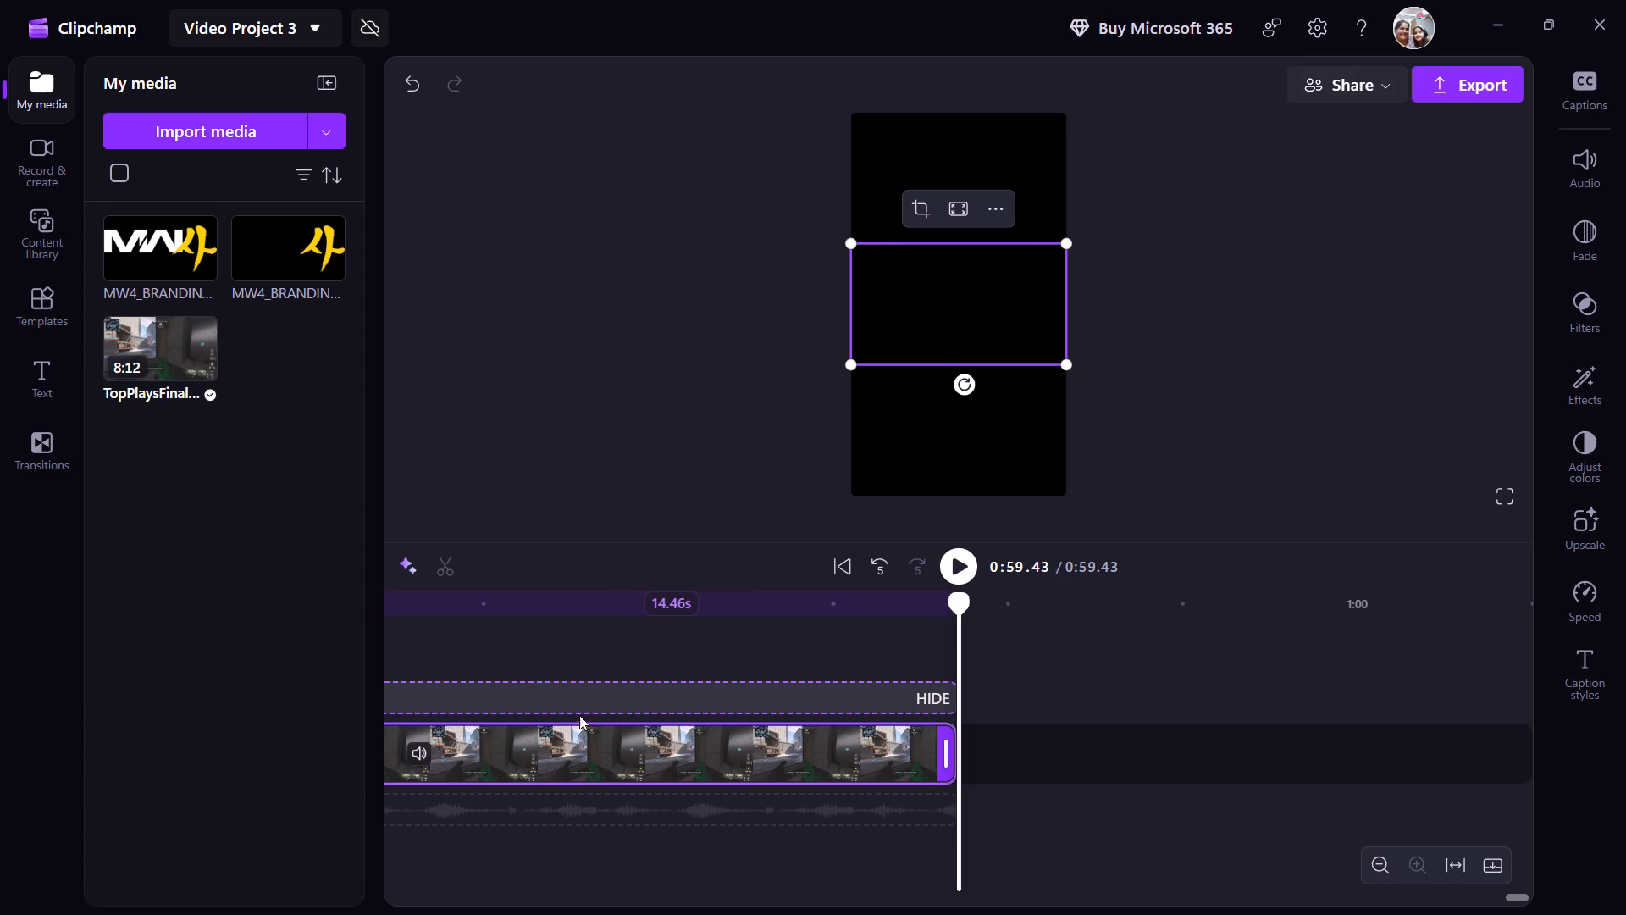
left_click_drag(566, 744, 334, 784)
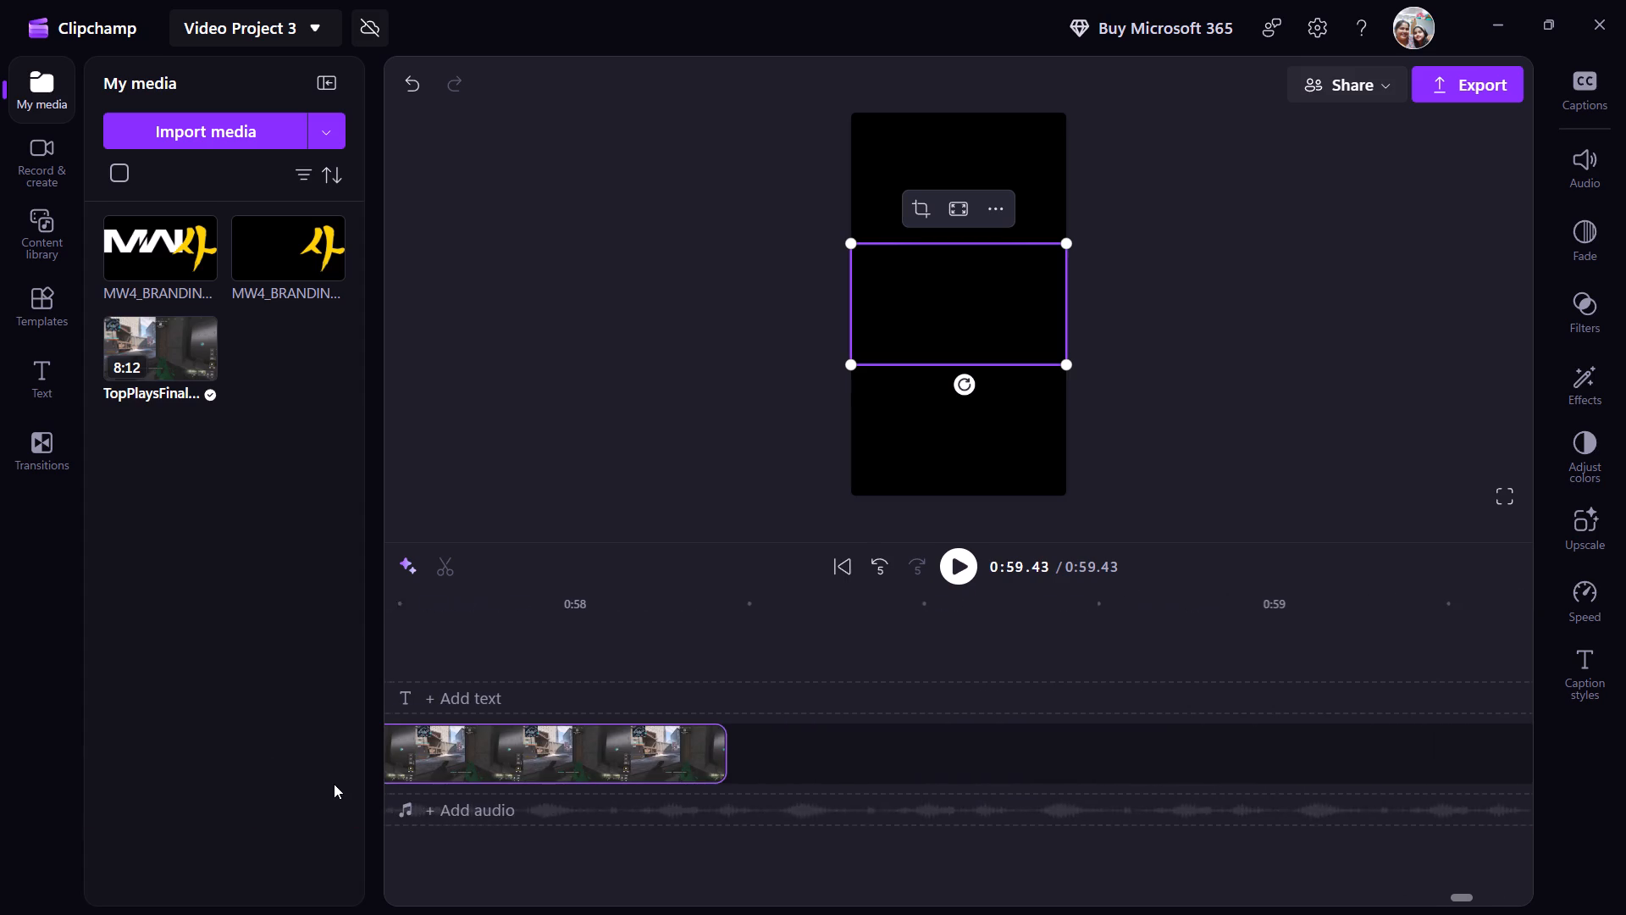
left_click_drag(334, 784, 275, 781)
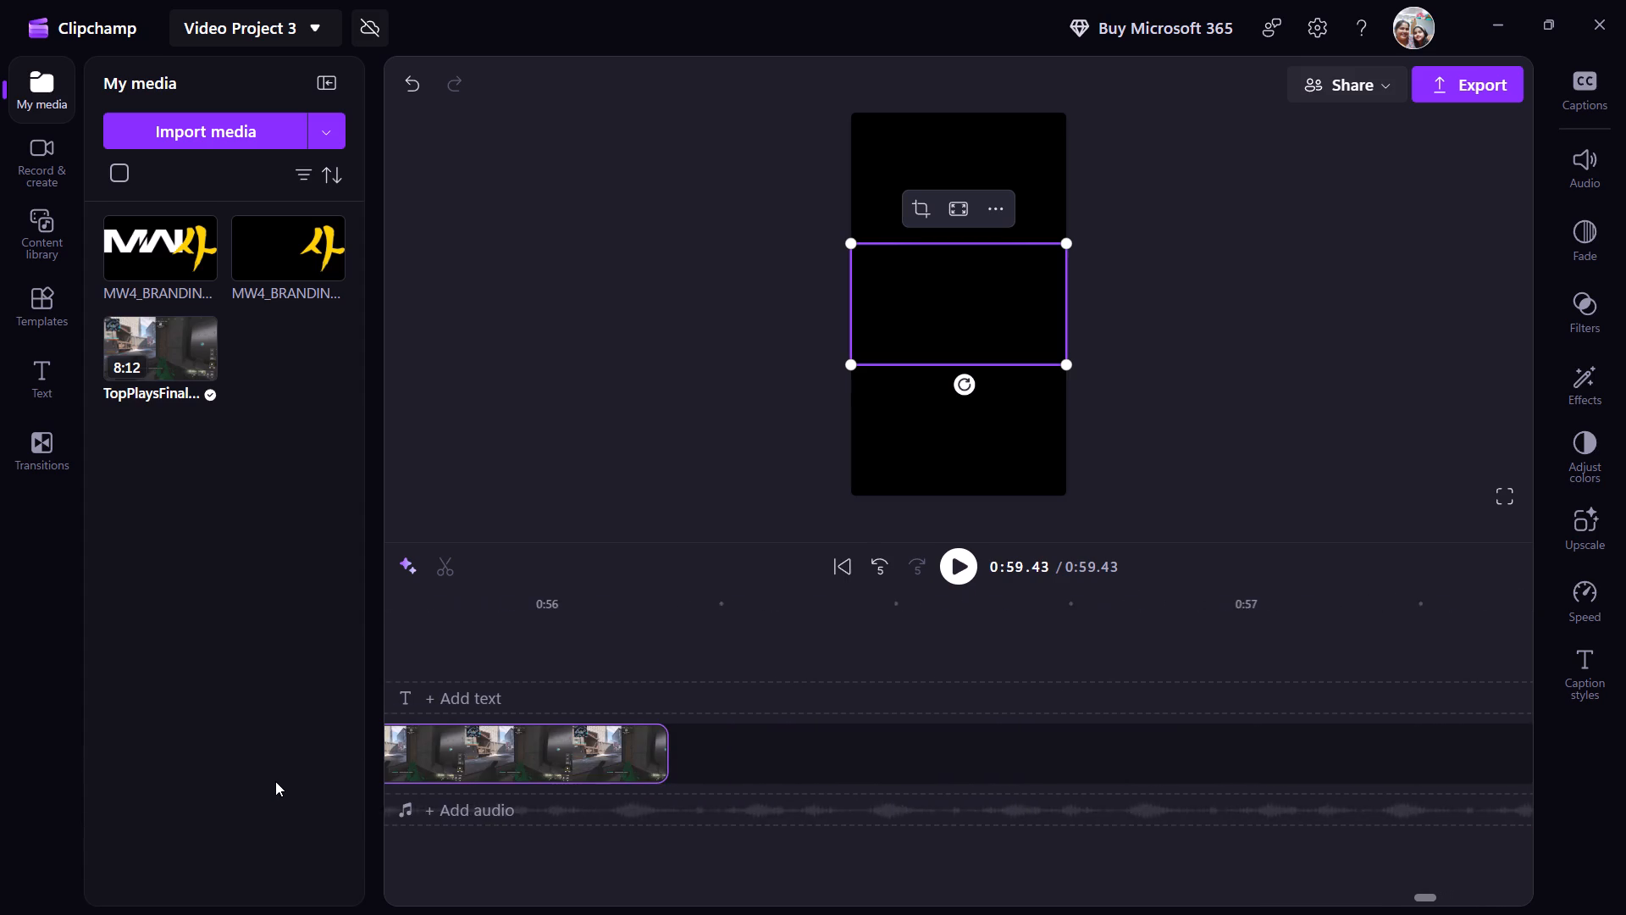
left_click_drag(275, 781, 274, 773)
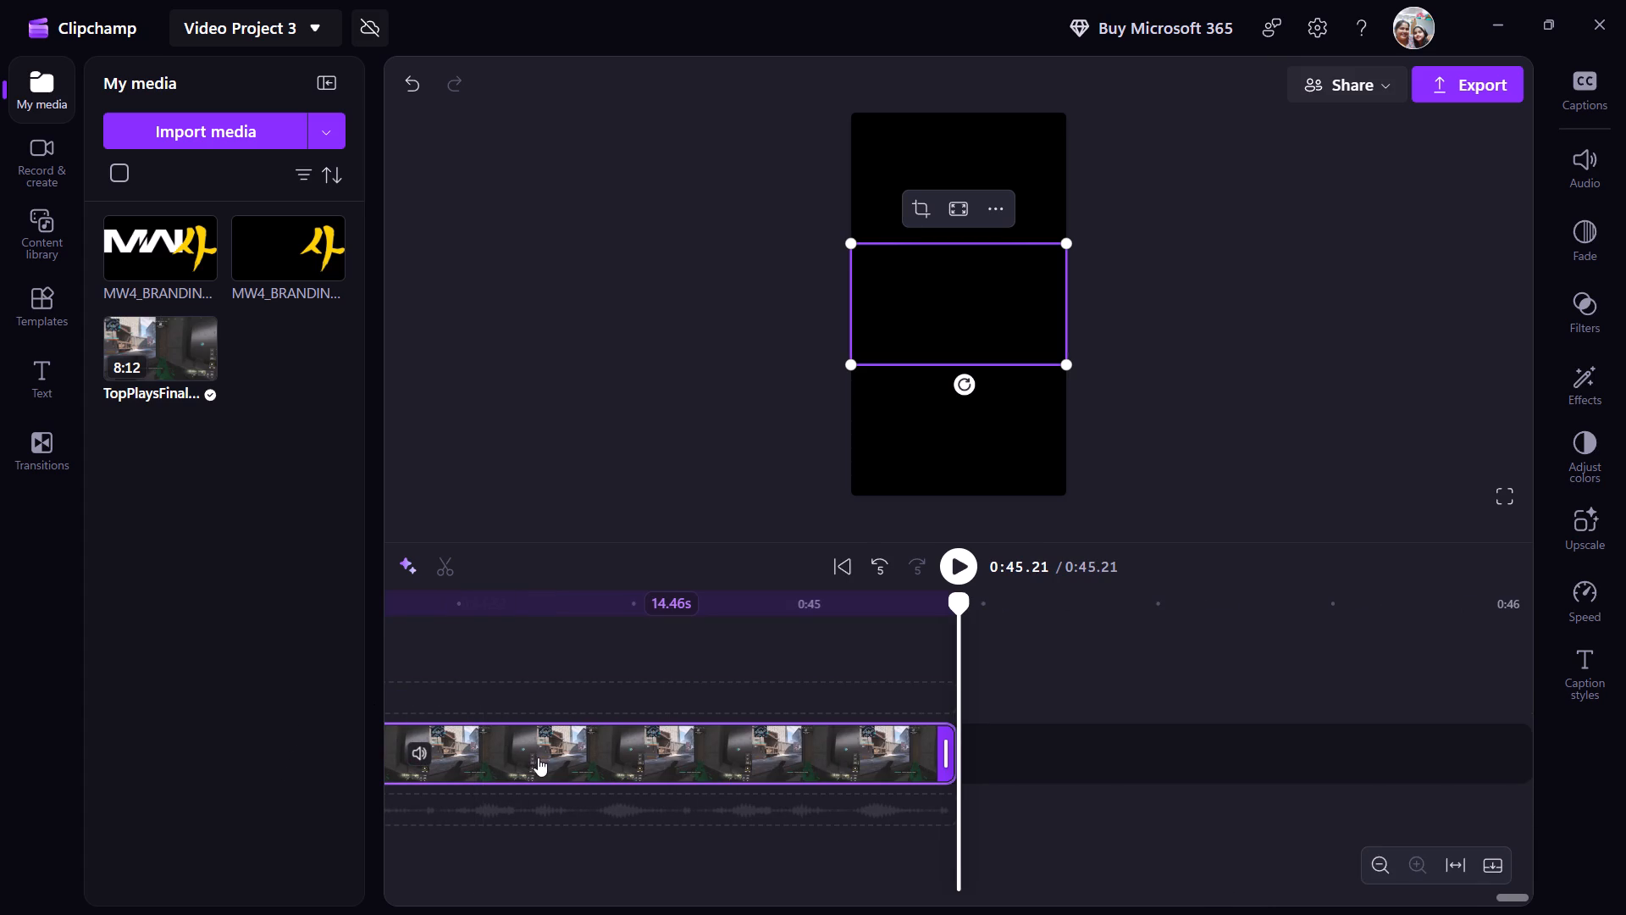
left_click_drag(538, 758, 259, 769)
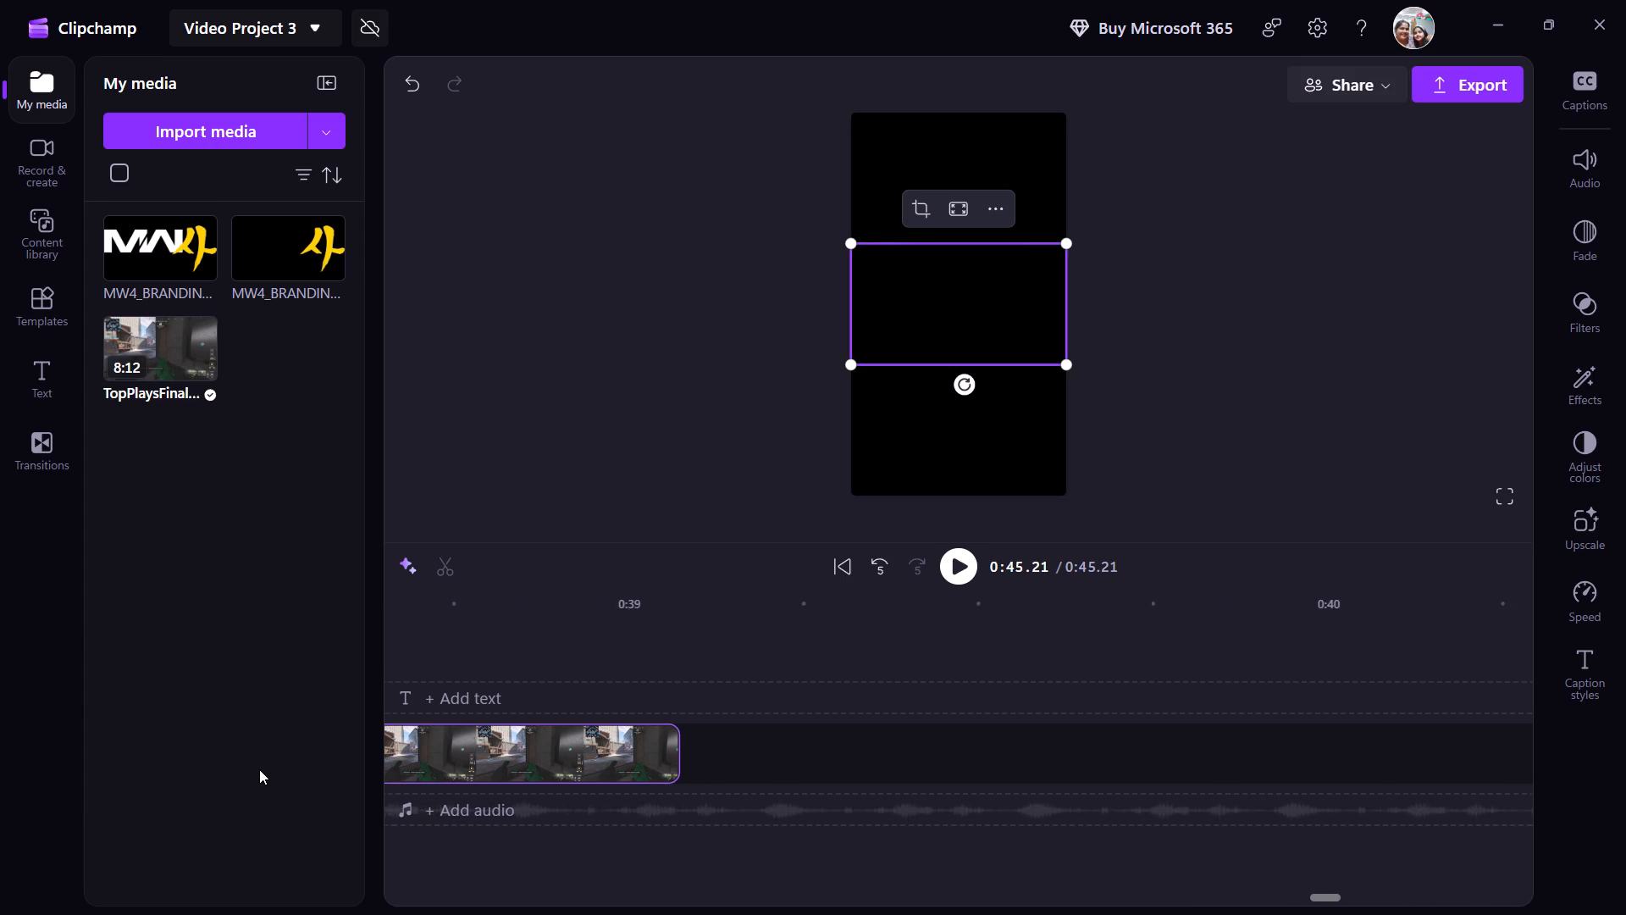
left_click_drag(259, 769, 260, 769)
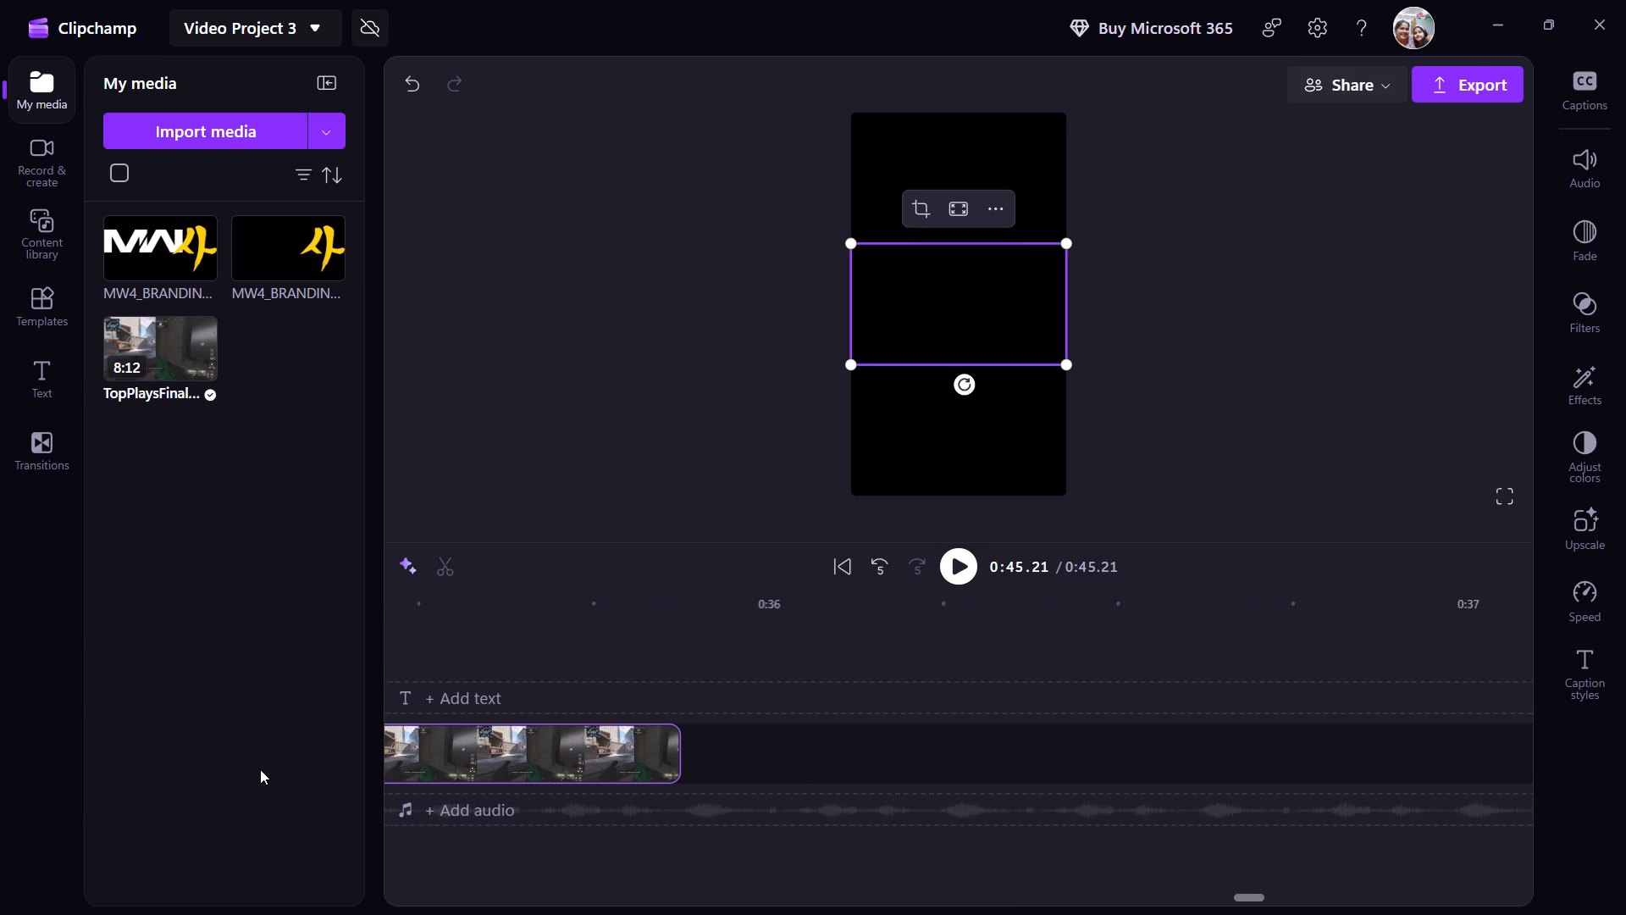
left_click_drag(260, 769, 262, 769)
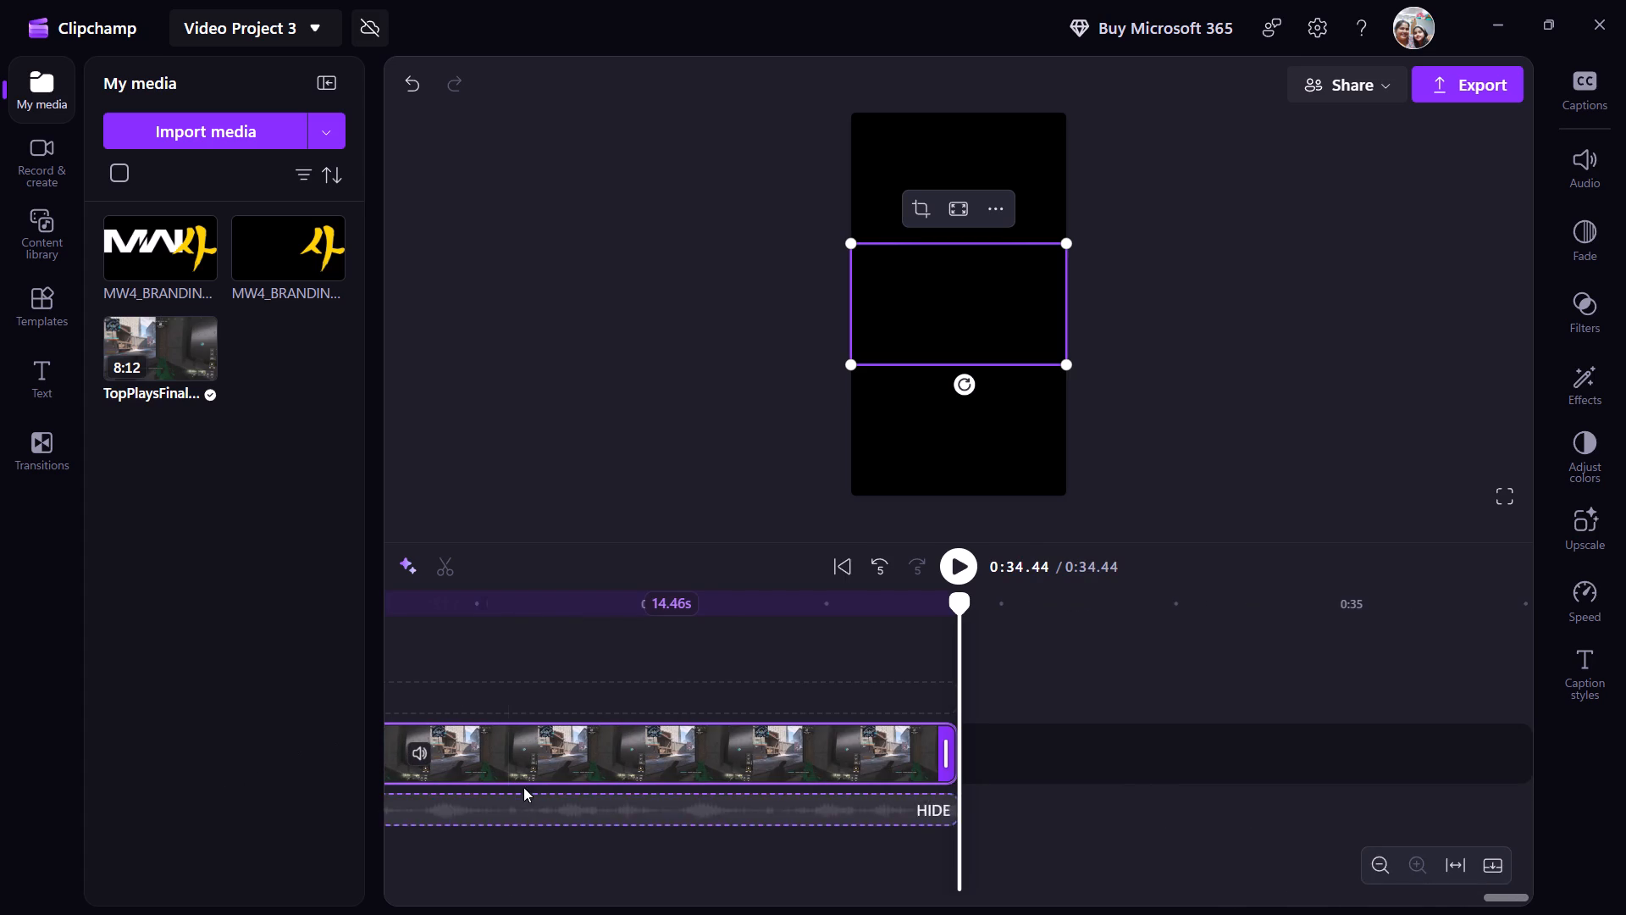
left_click_drag(520, 757, 378, 779)
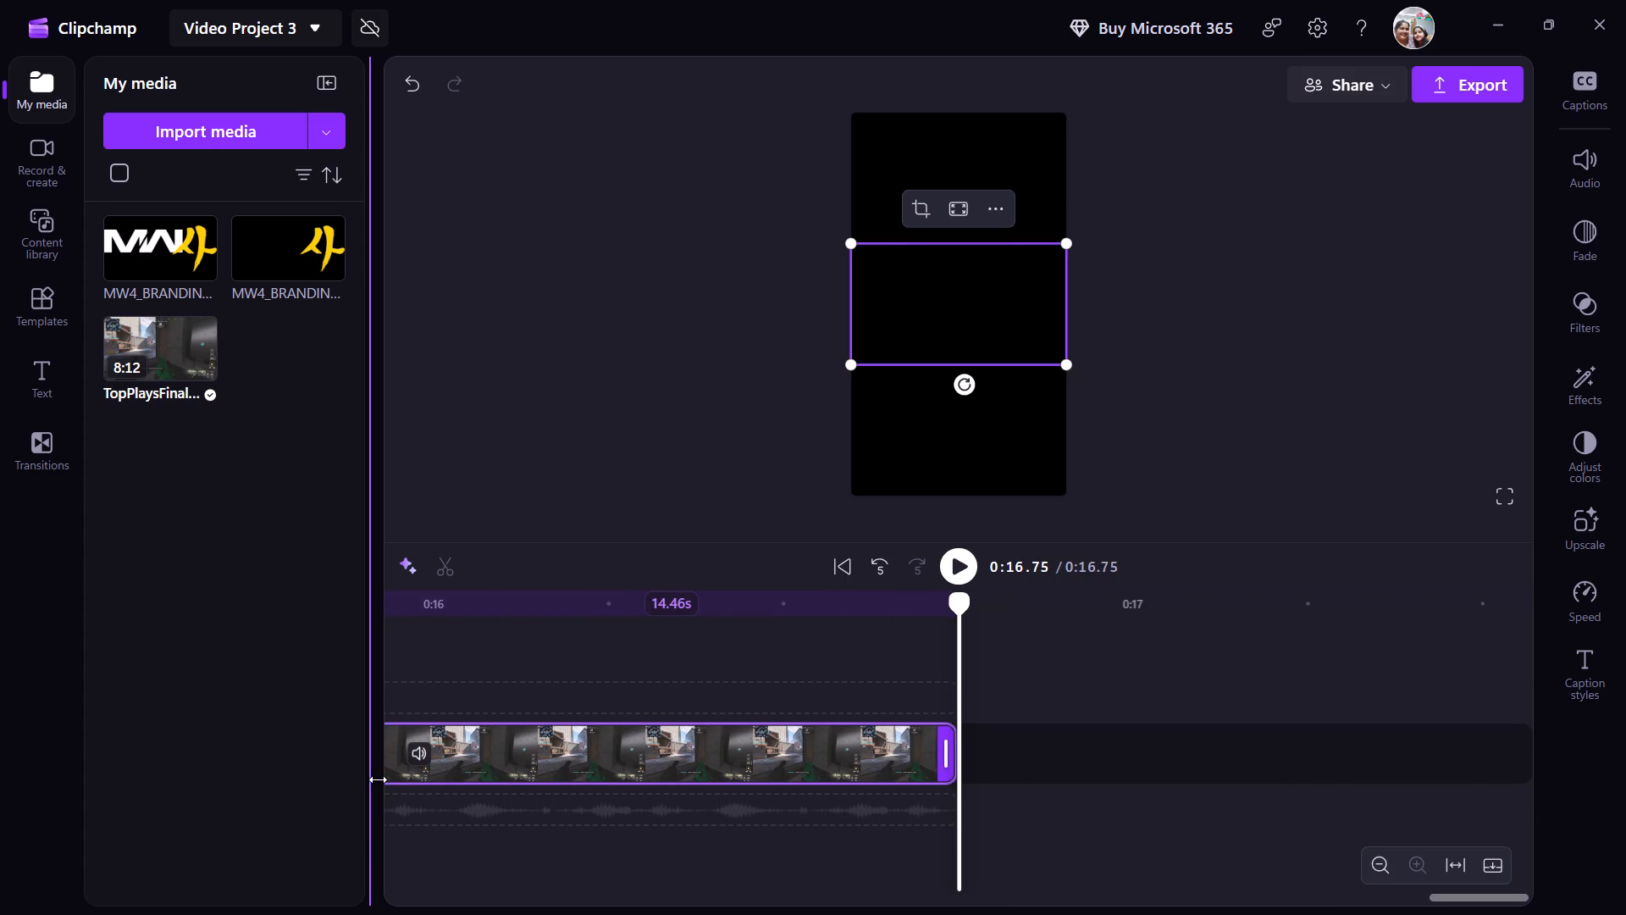
Play the project from the beginning to find where the trimmed gameplay clip starts.
scroll(378, 779, "right", 1)
scroll(593, 733, "right", 2)
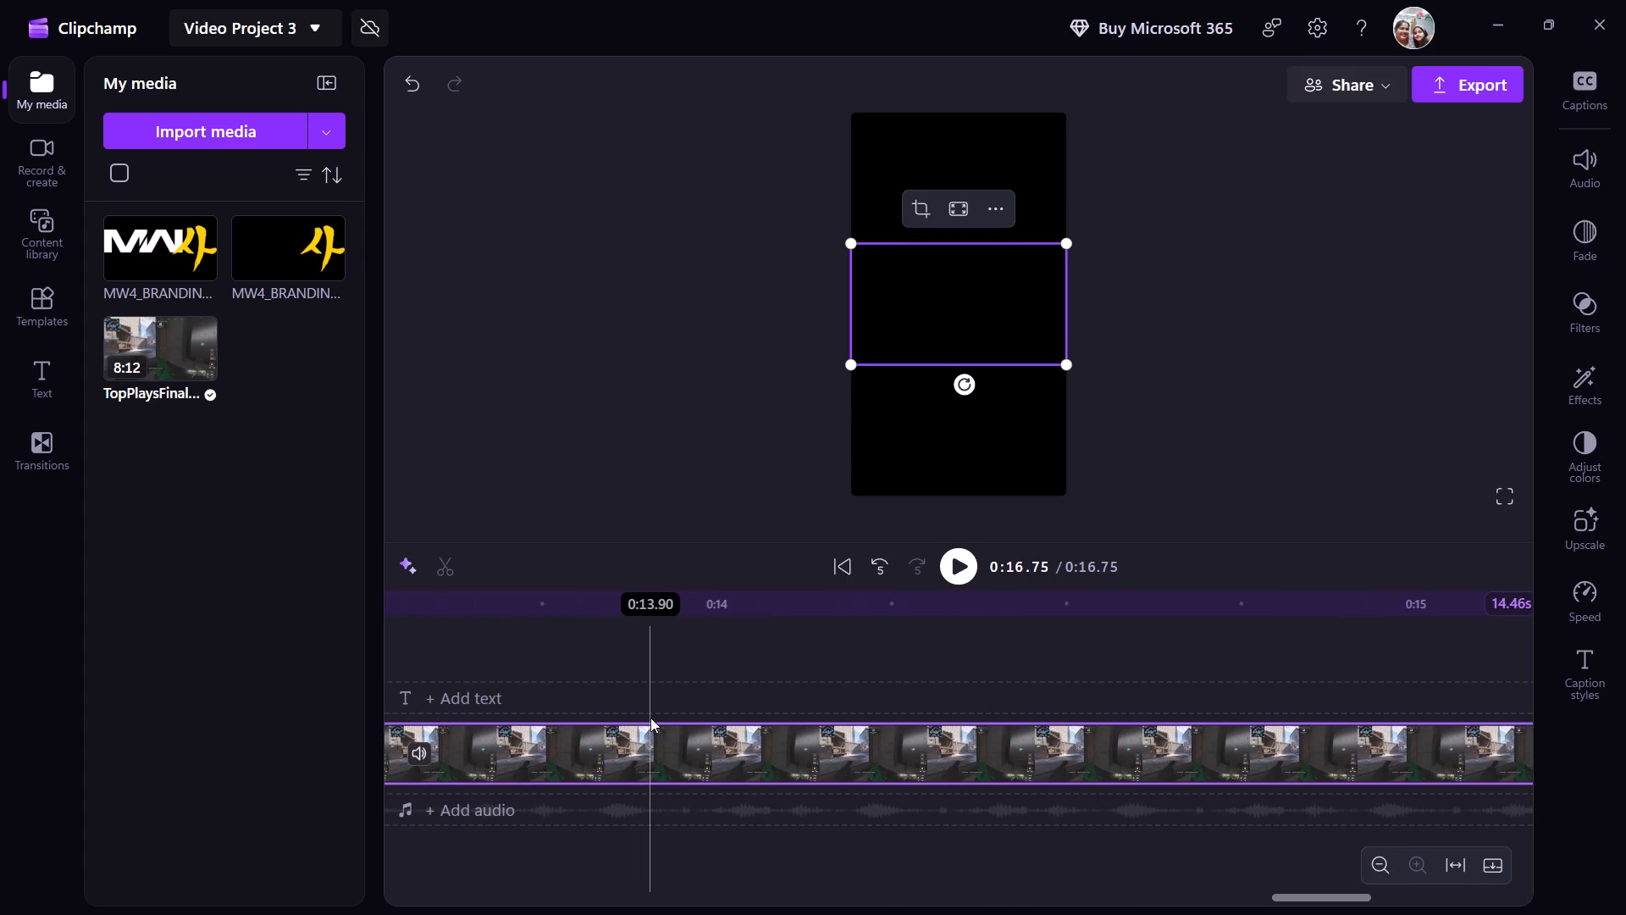
left_click(948, 568)
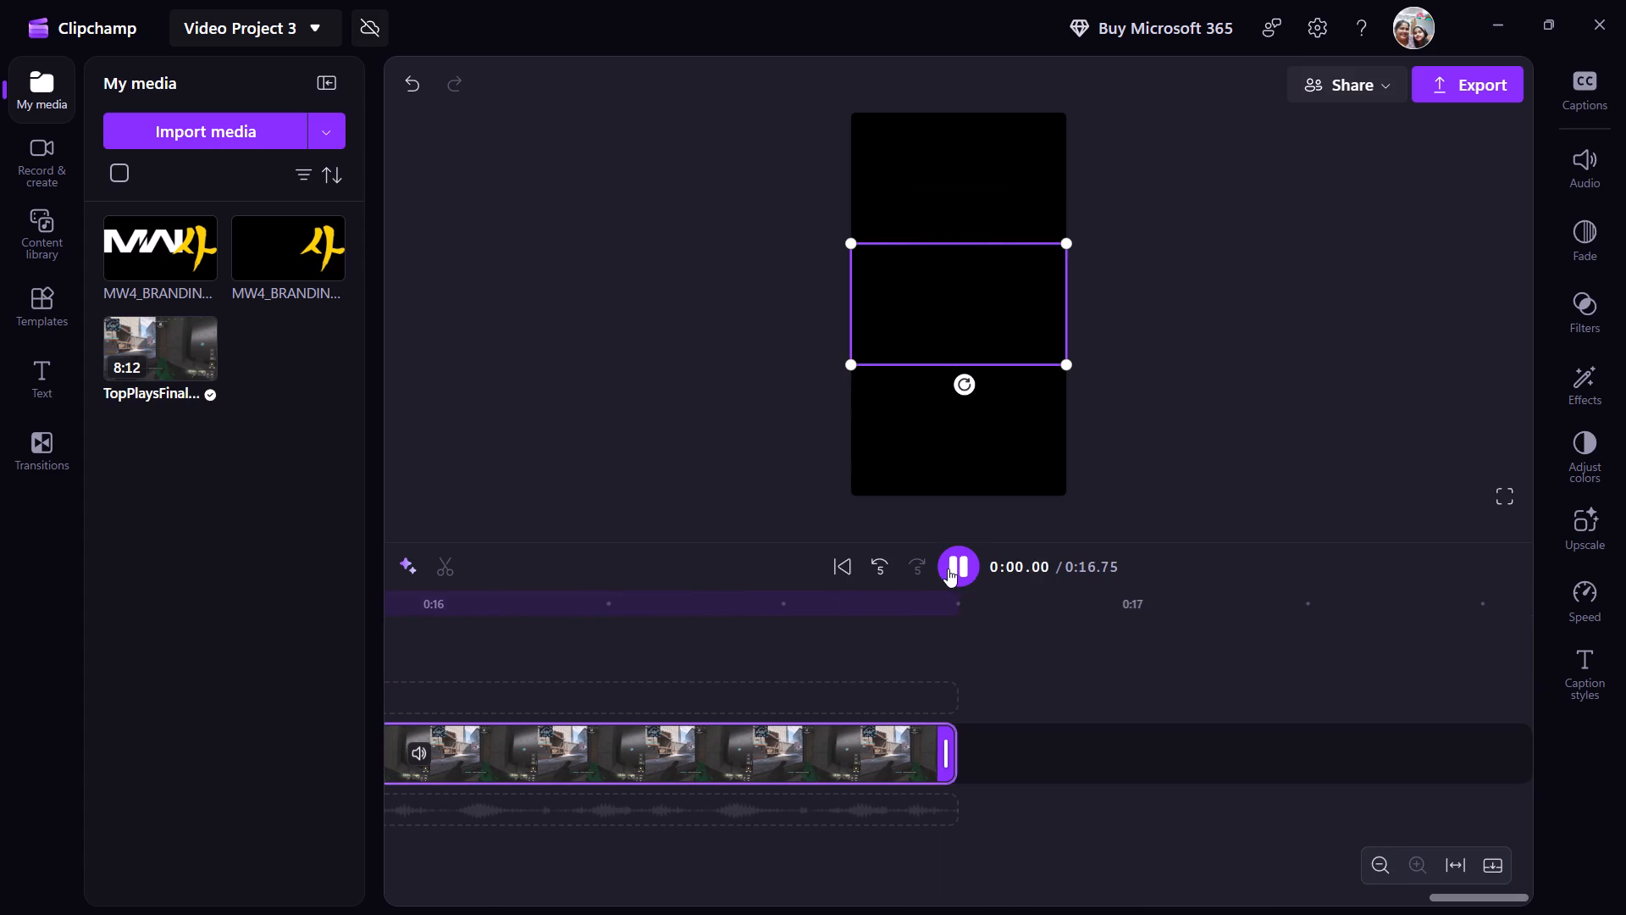
left_click(948, 568)
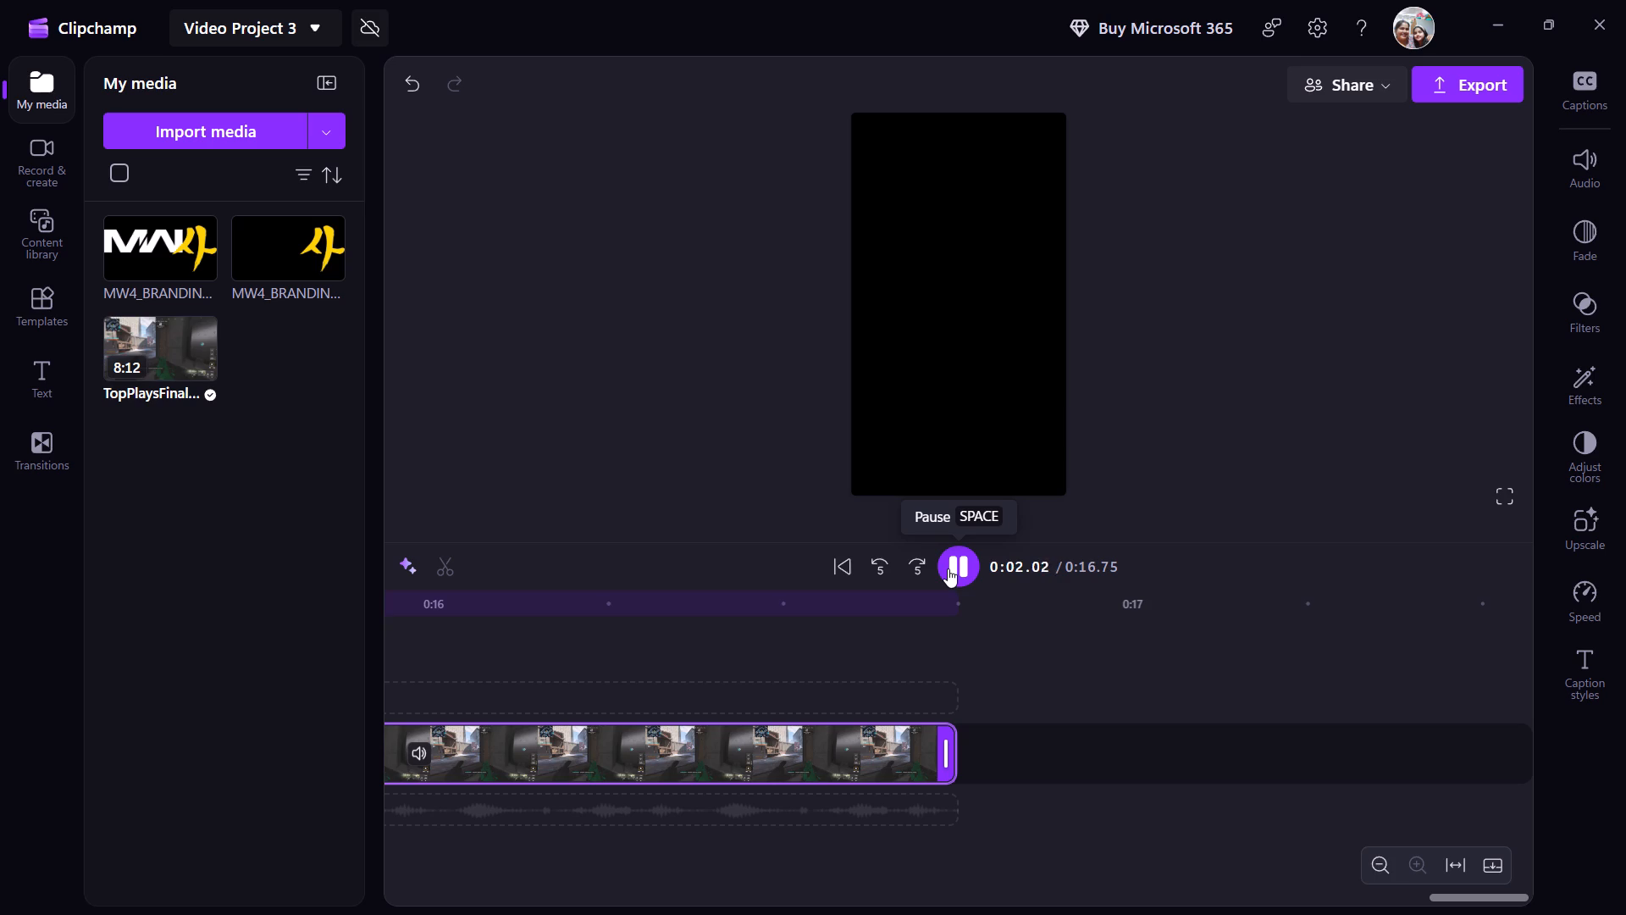
scroll(751, 617, "right", 4)
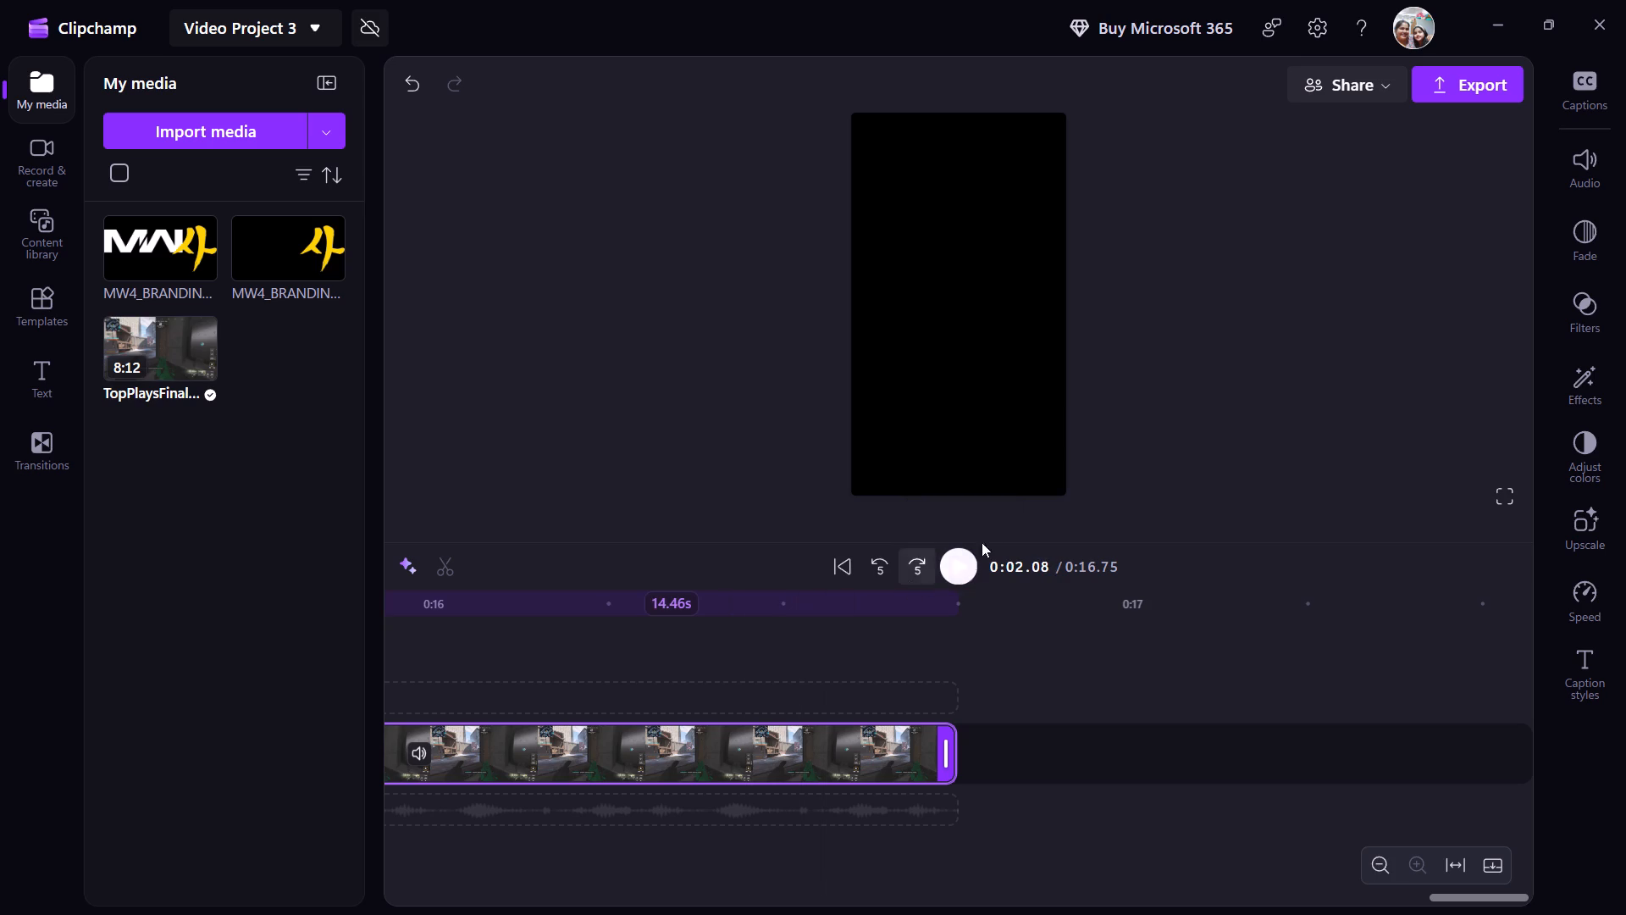
left_click(960, 567)
left_click(960, 567)
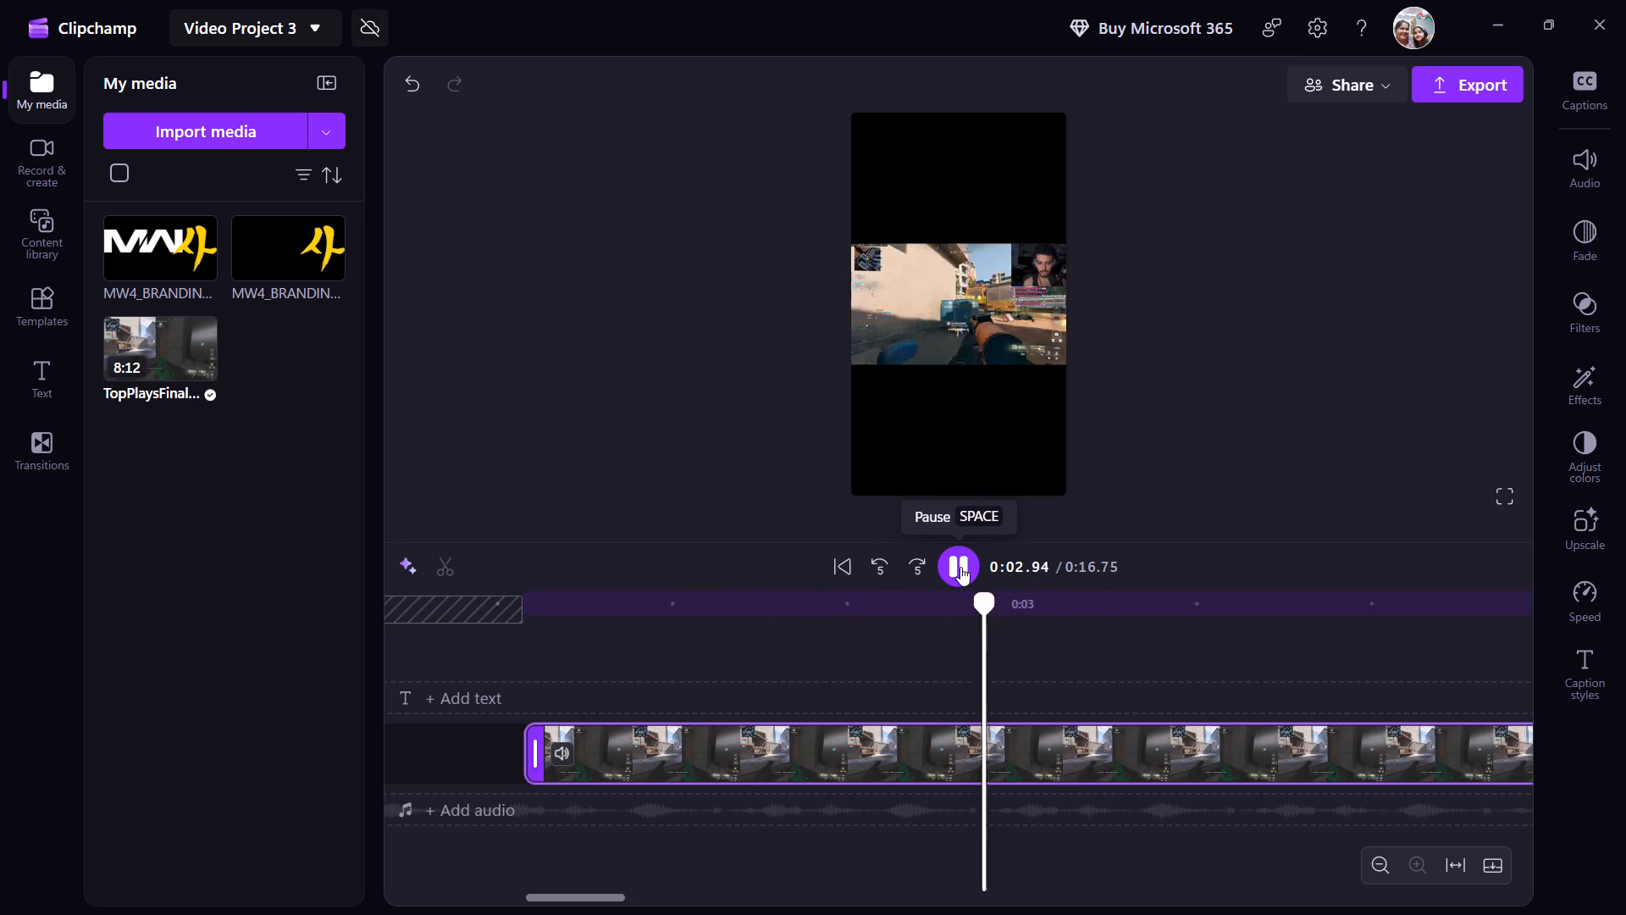
Remove the empty gap before the gameplay clip so that the clip starts at 0:00.
left_click_drag(610, 739, 573, 751)
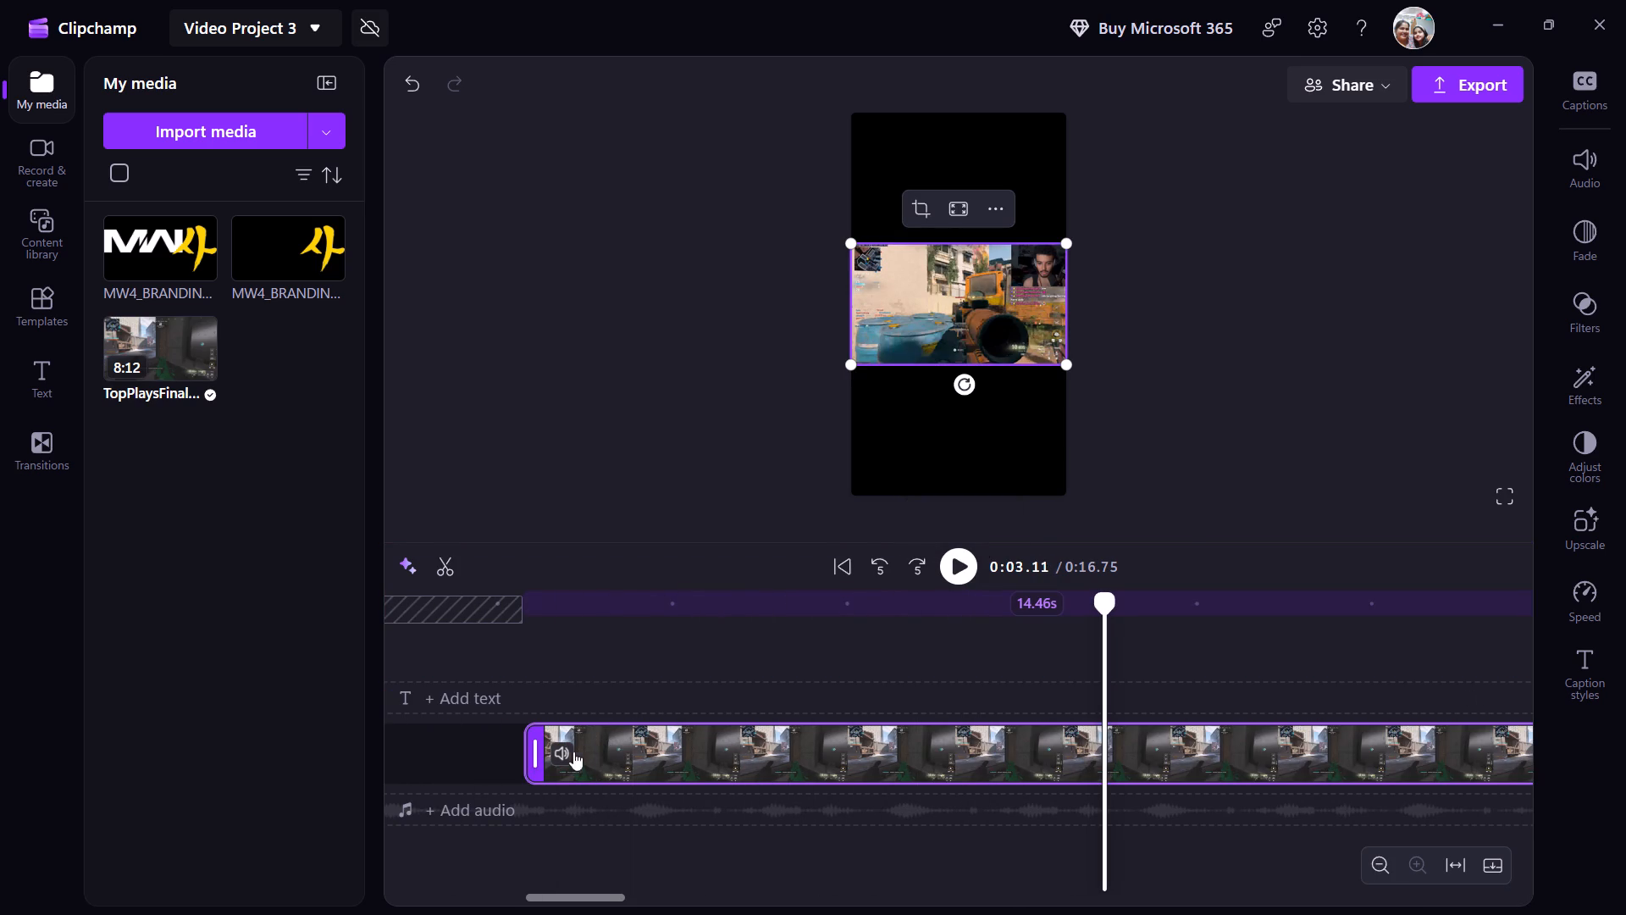
left_click_drag(573, 751, 448, 756)
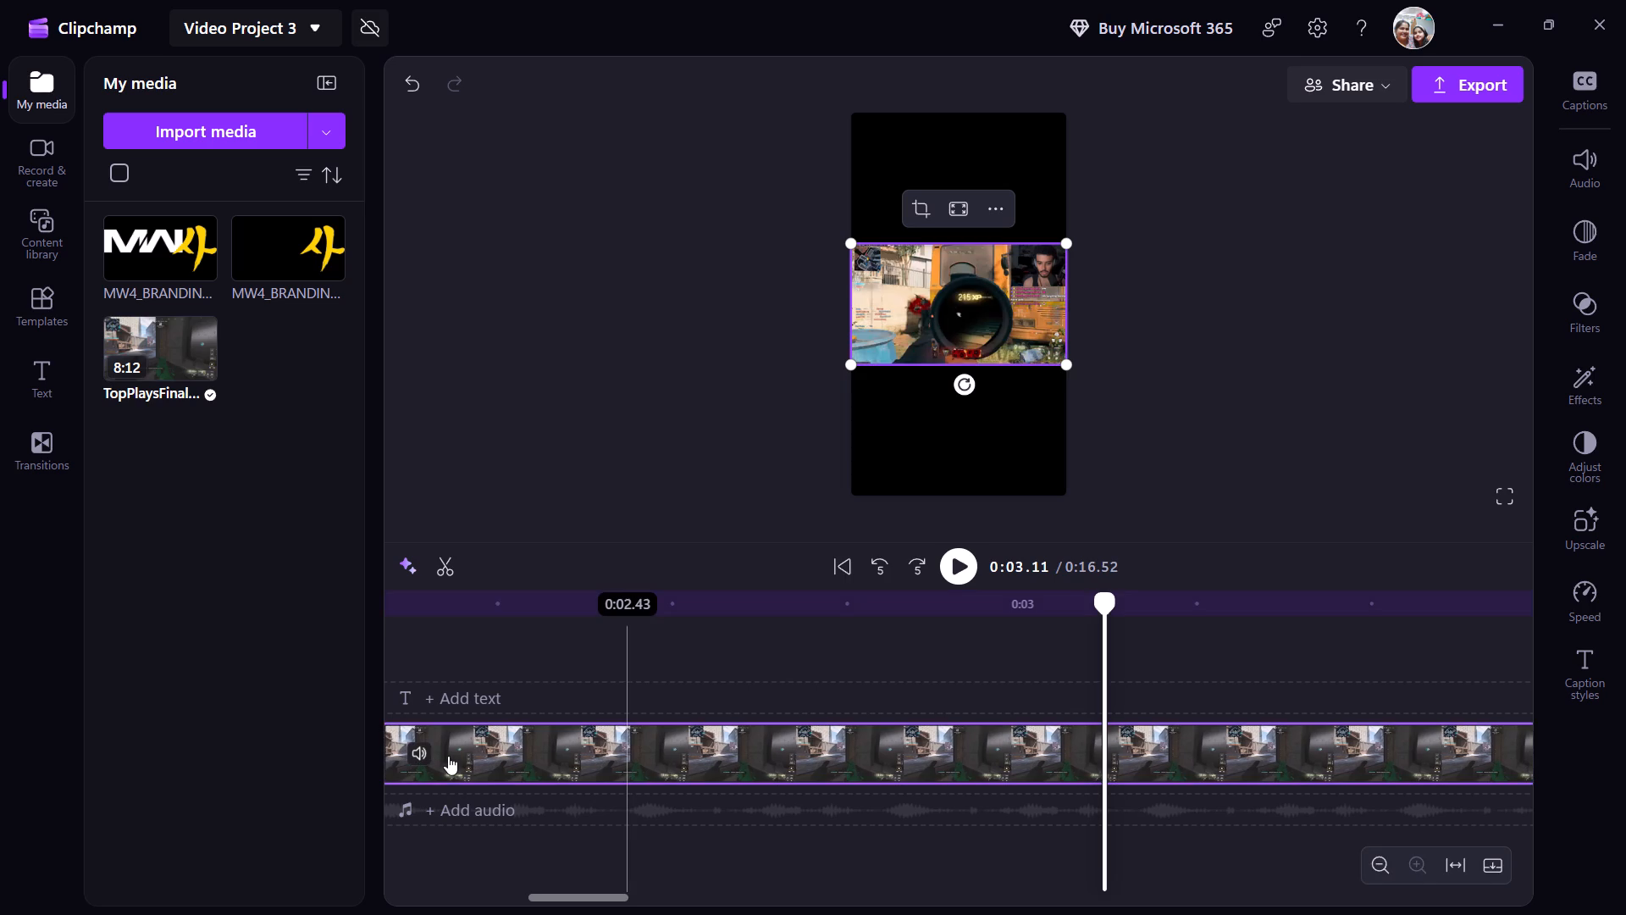
scroll(448, 756, "right", 4)
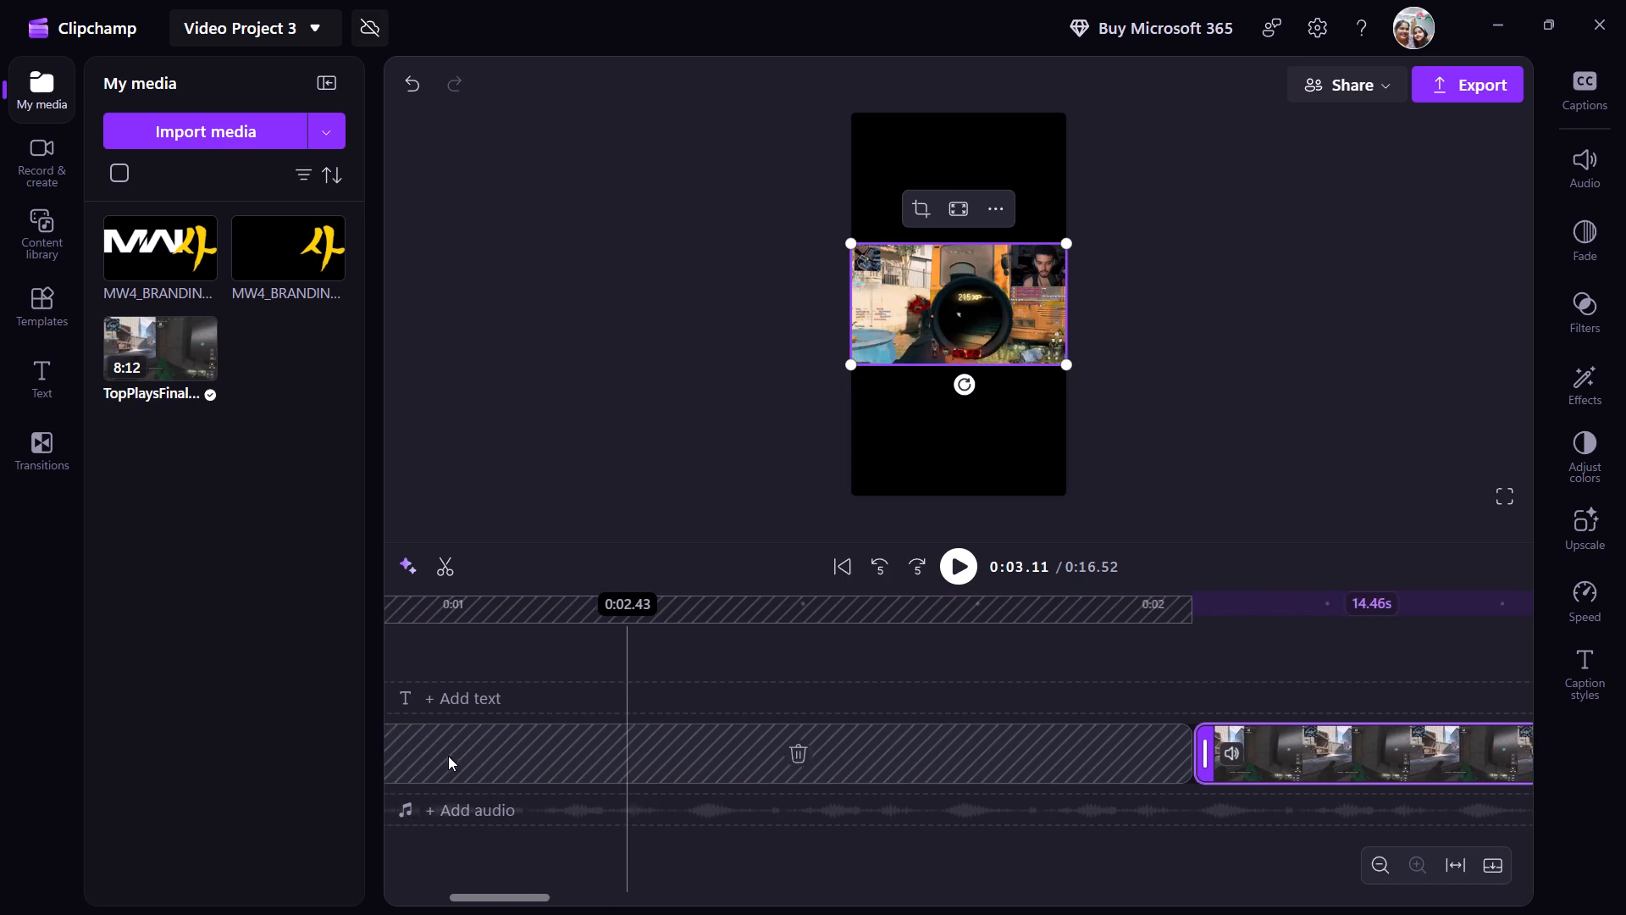
scroll(448, 756, "right", 1)
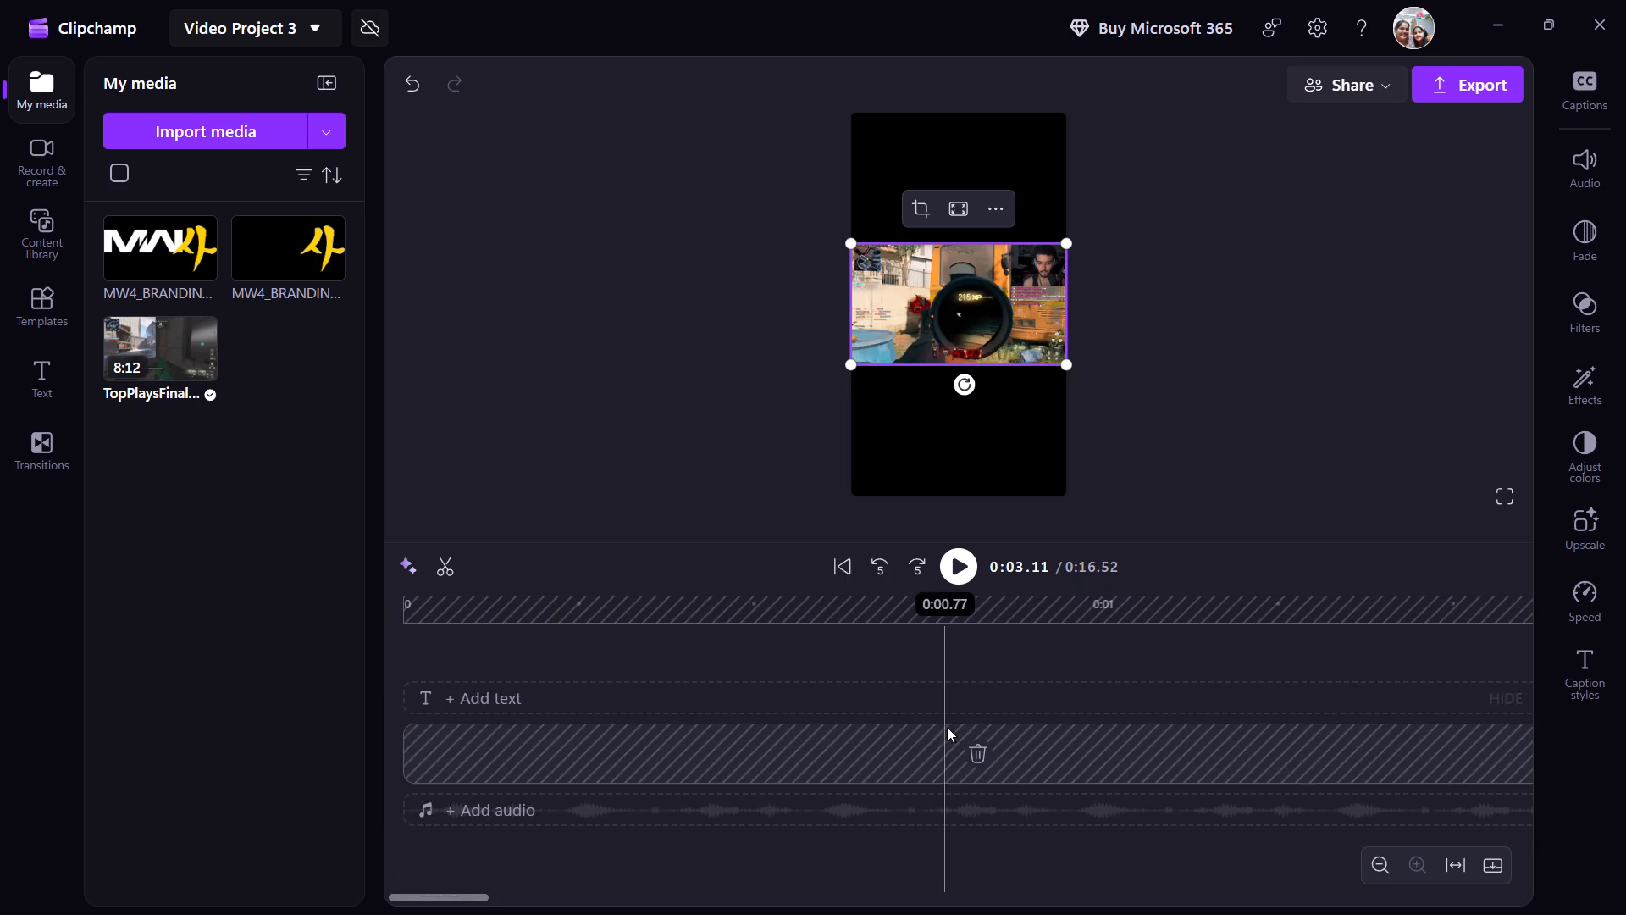
left_click(978, 751)
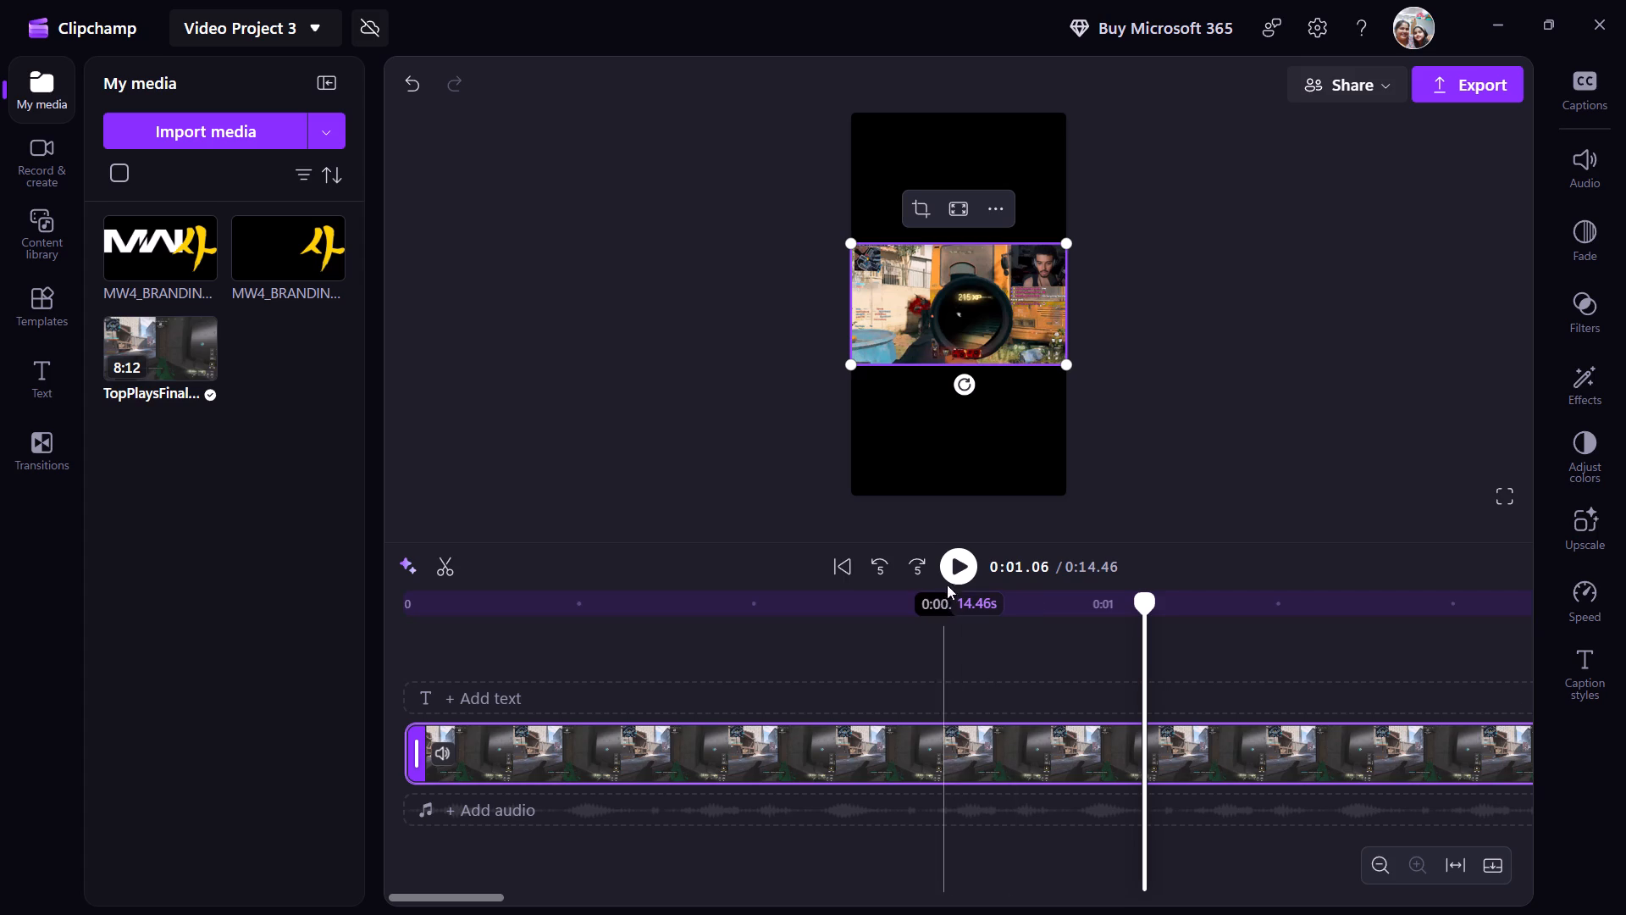
Add the white-lettered MW4 logo image on a track above the gameplay clip at 0:01.76, and shift it earlier to start before 0:01.
left_click(958, 563)
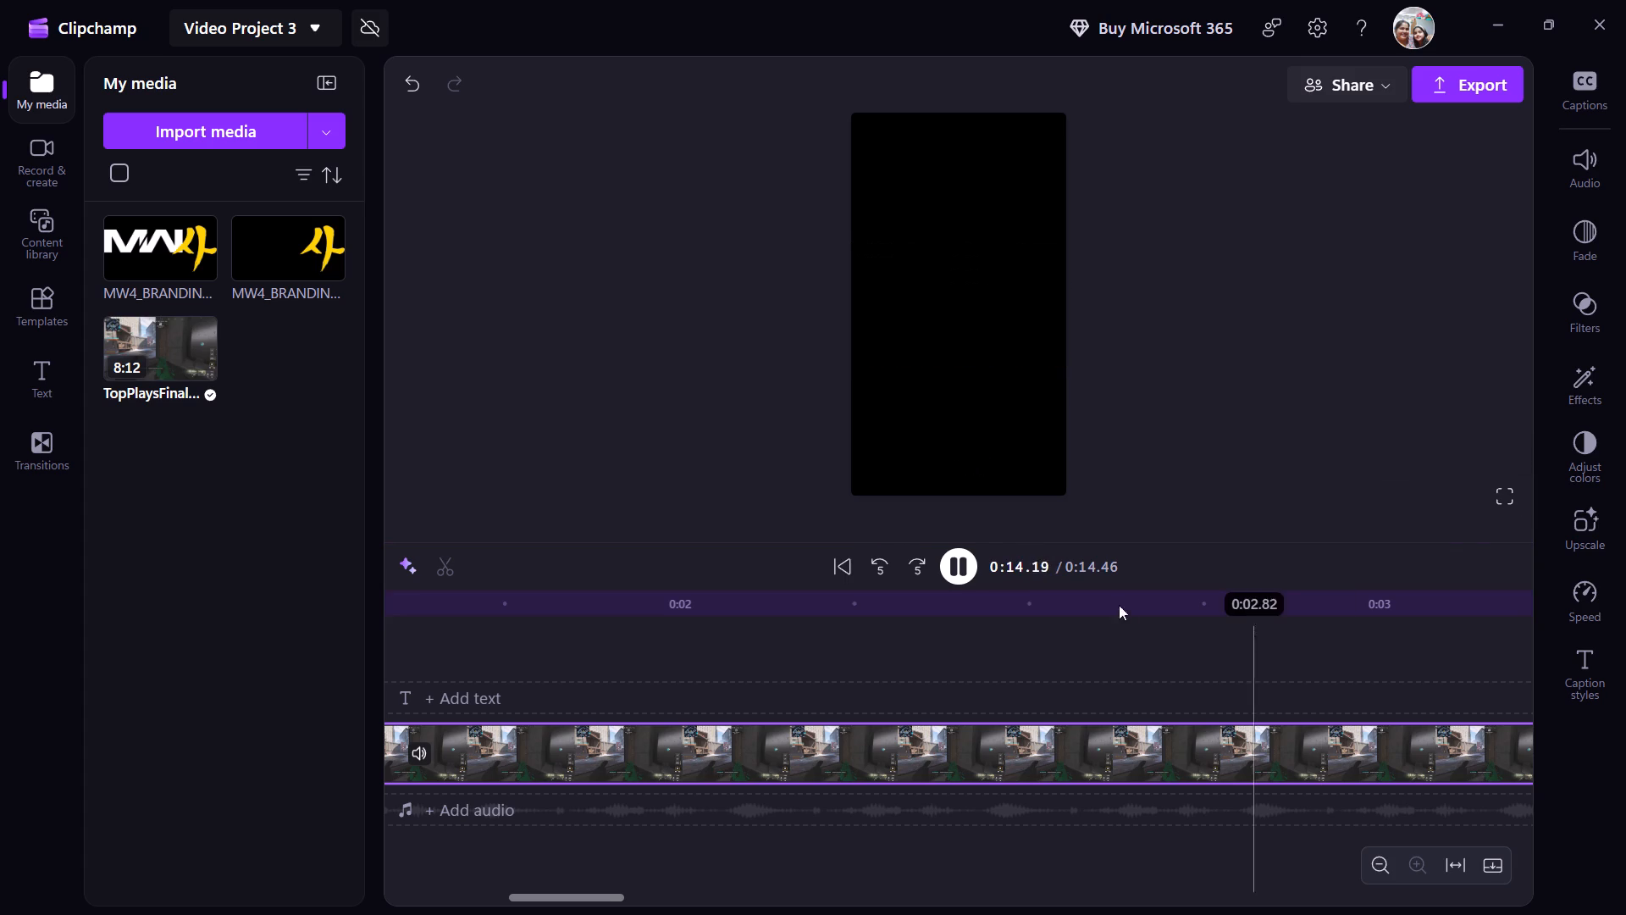
left_click(969, 564)
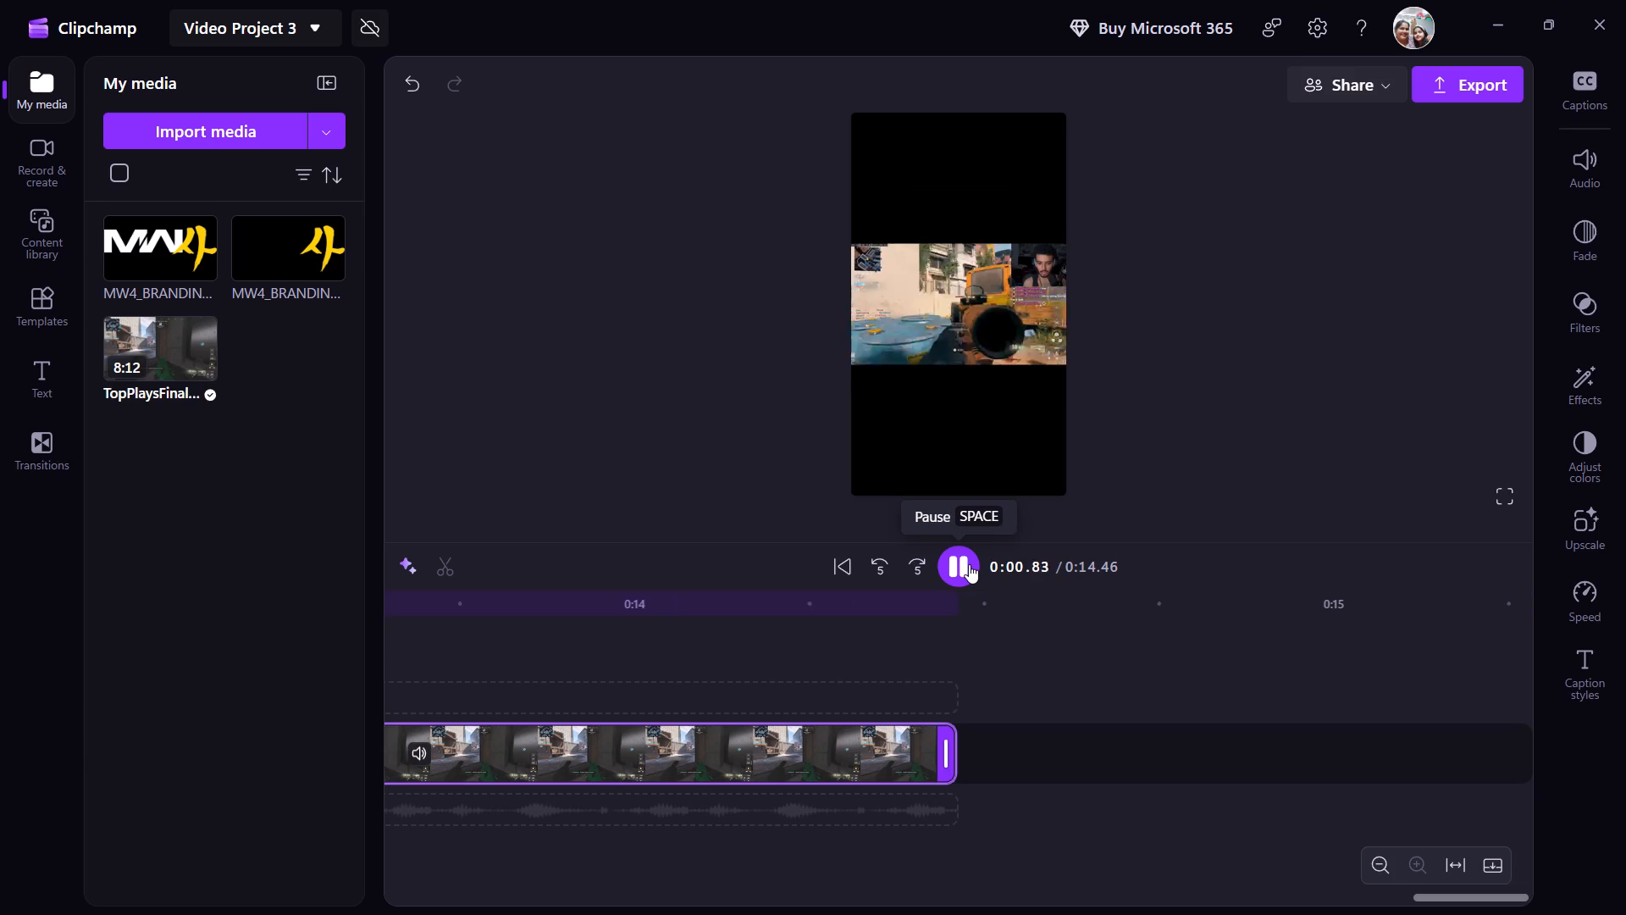
left_click(969, 564)
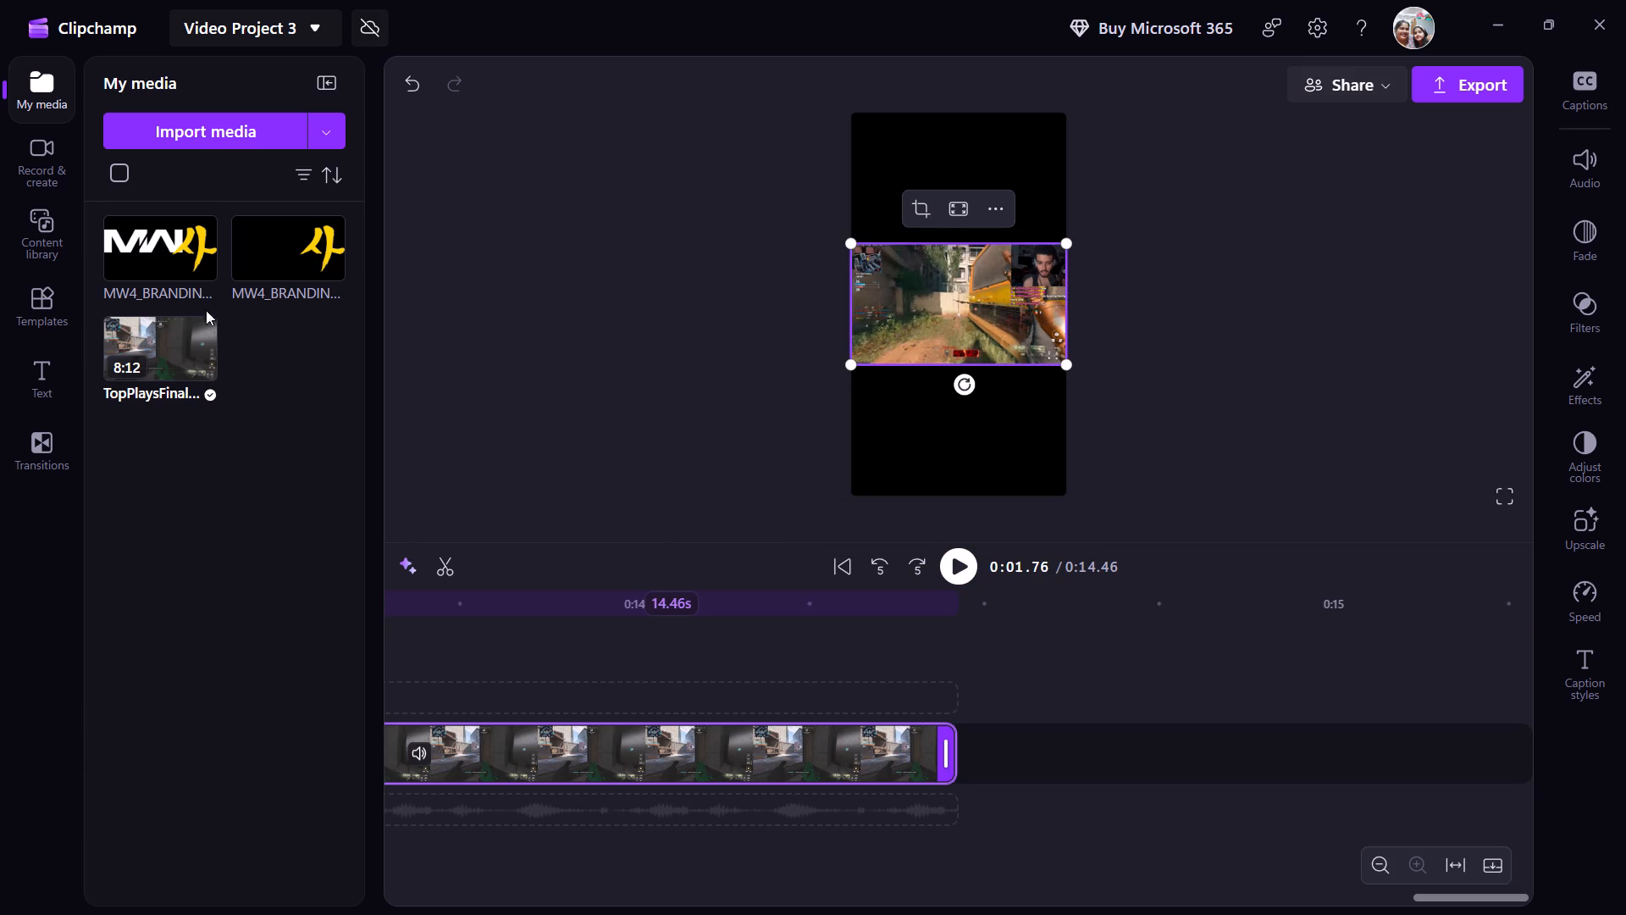
left_click_drag(169, 248, 713, 182)
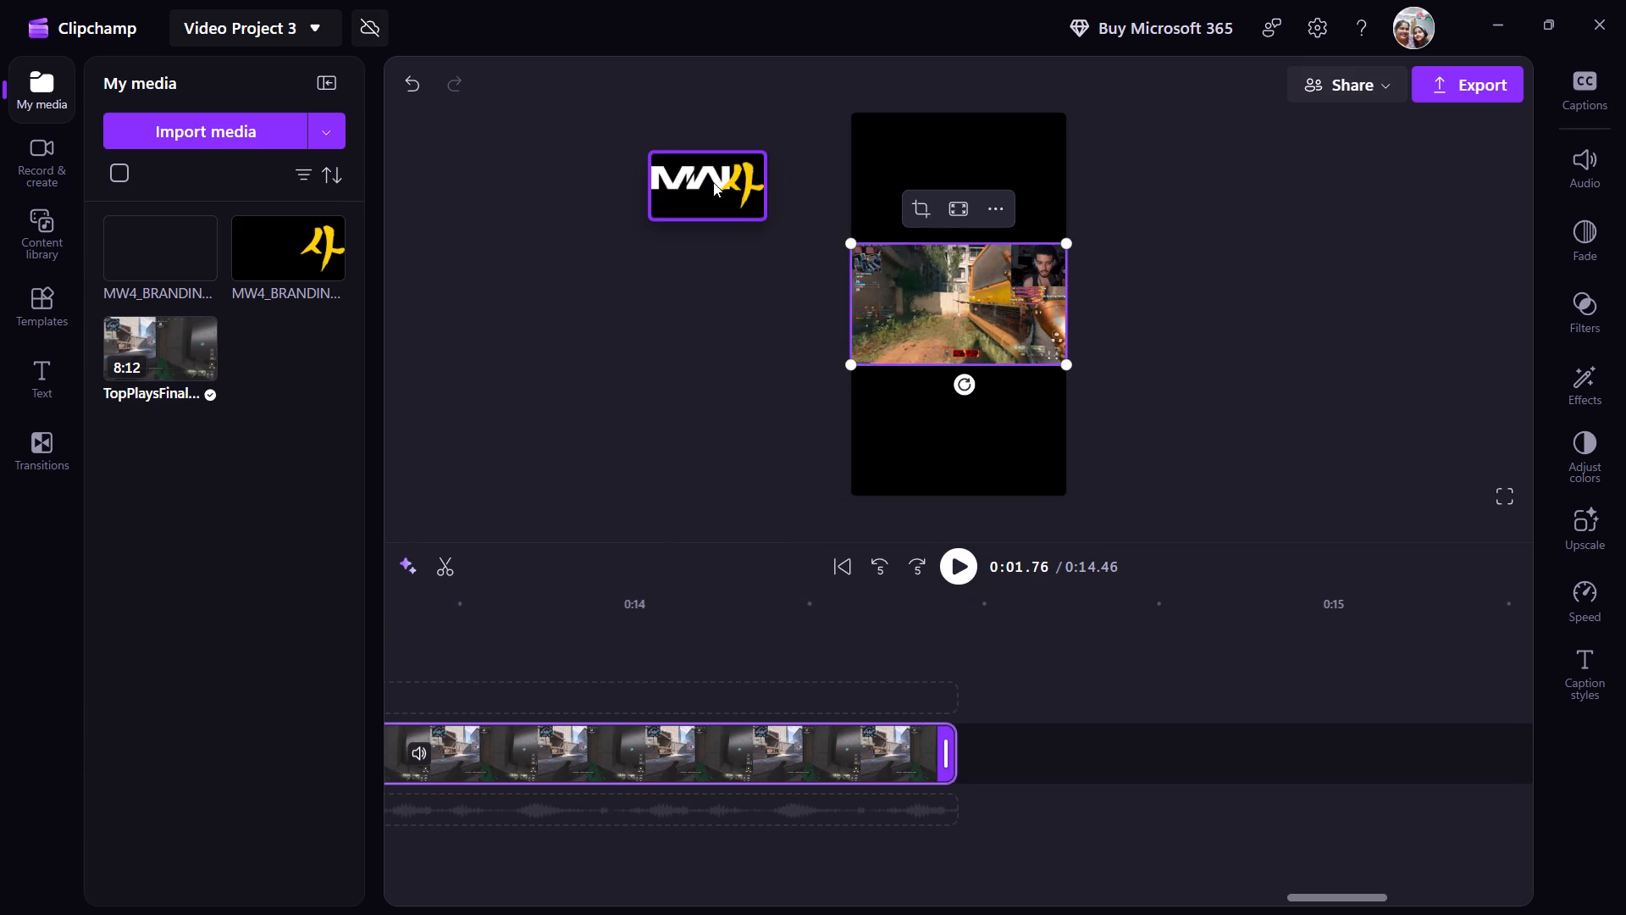
left_click_drag(713, 182, 963, 171)
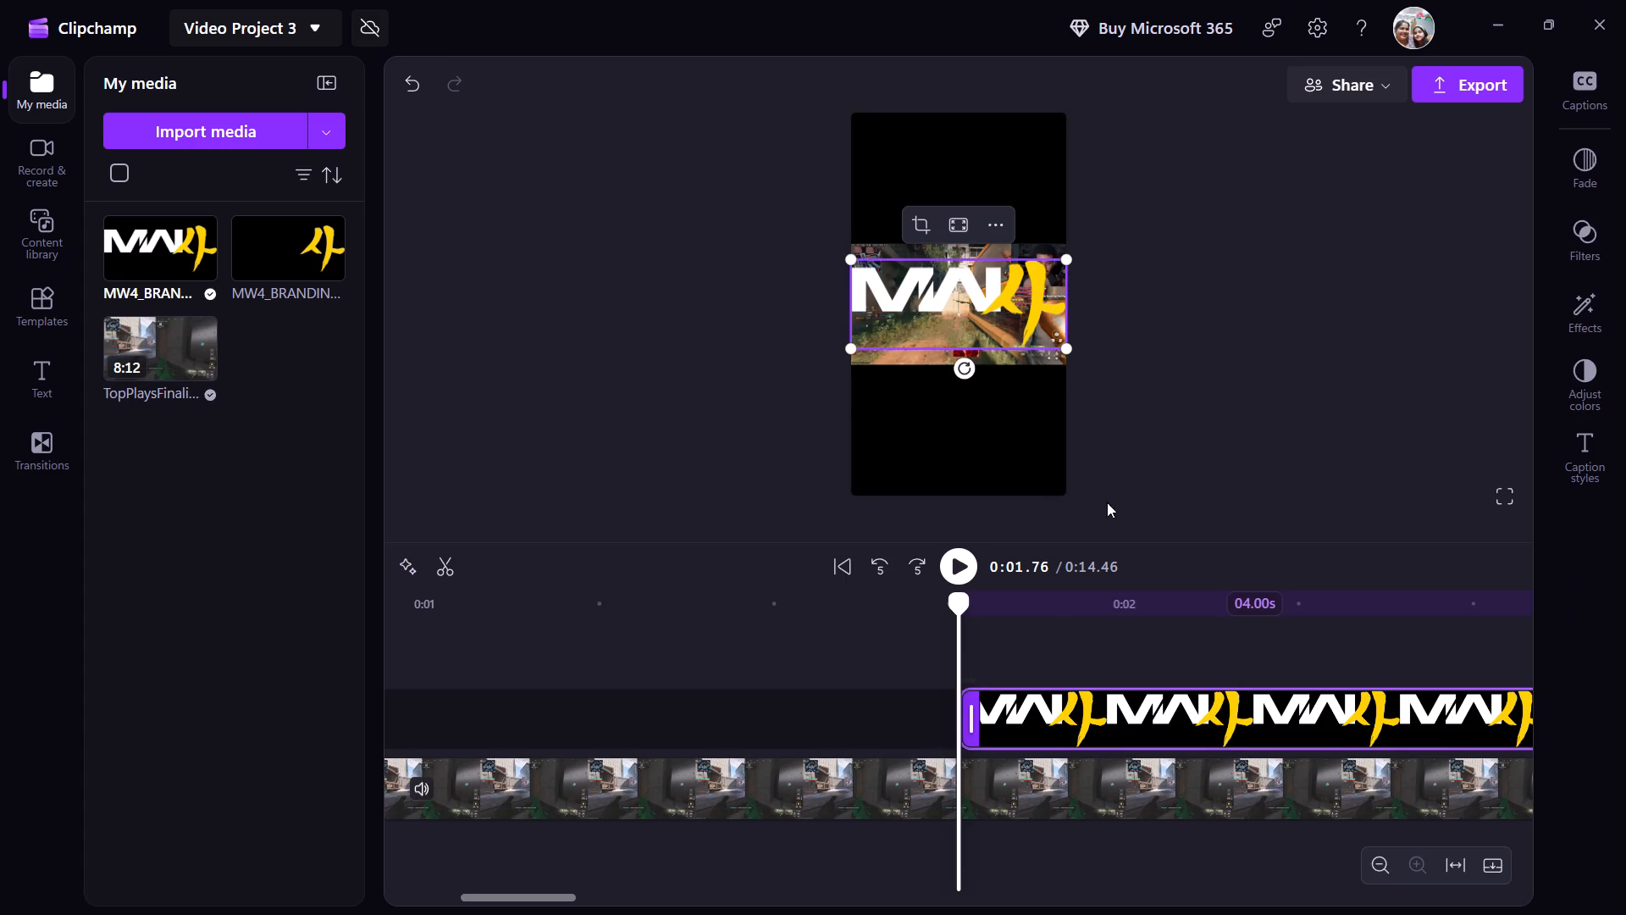
left_click_drag(1054, 720, 754, 745)
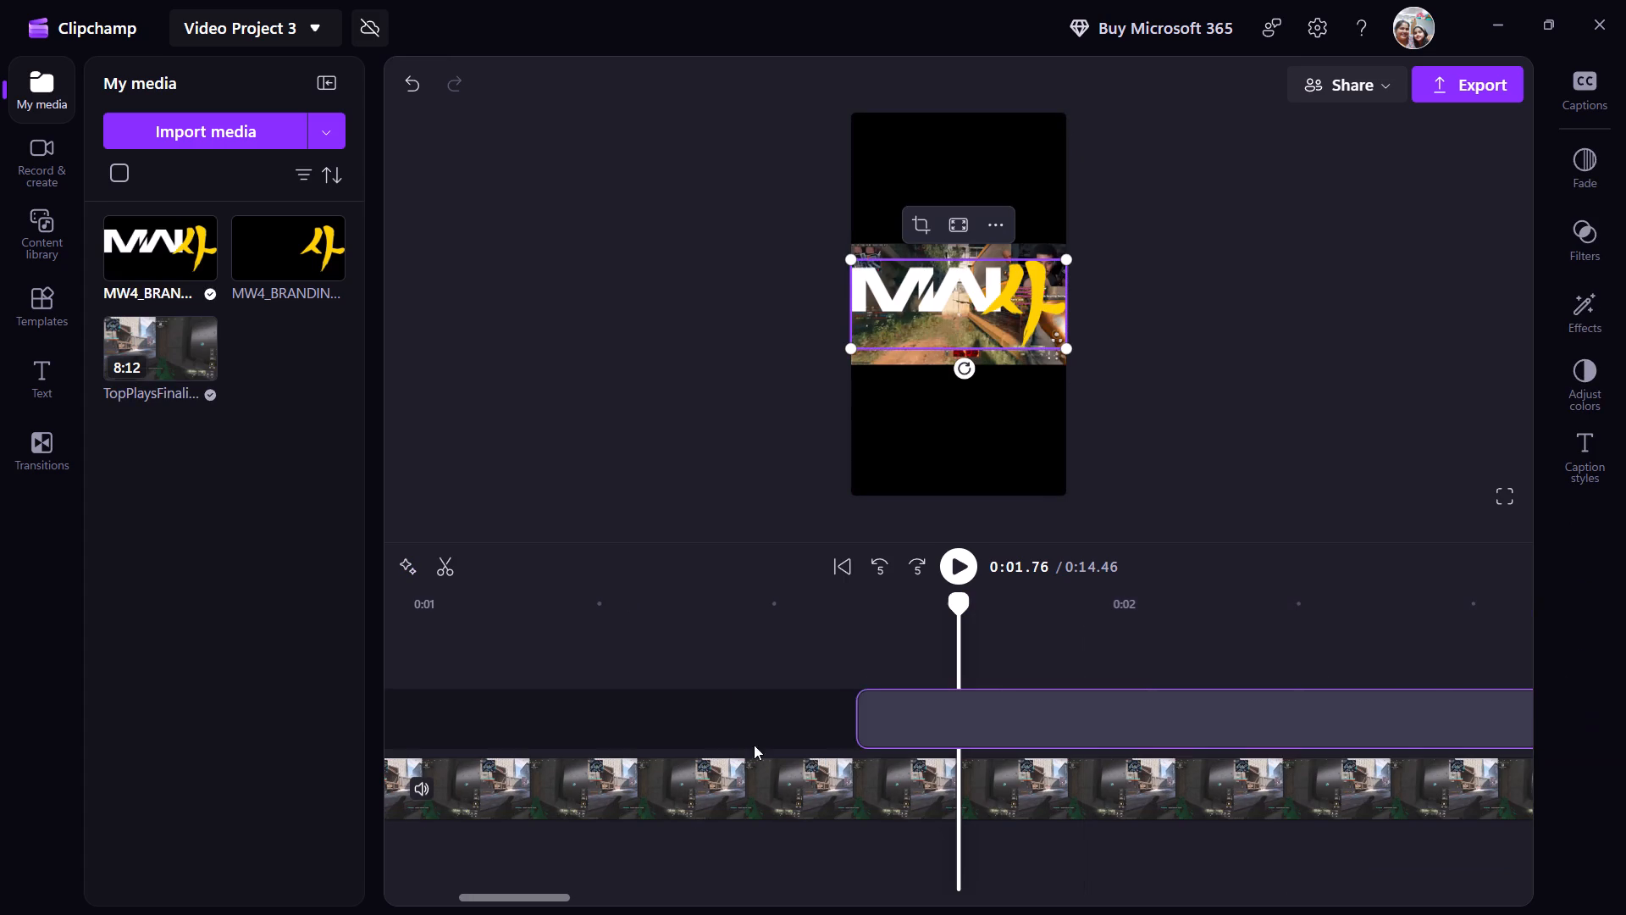
left_click_drag(754, 745, 449, 713)
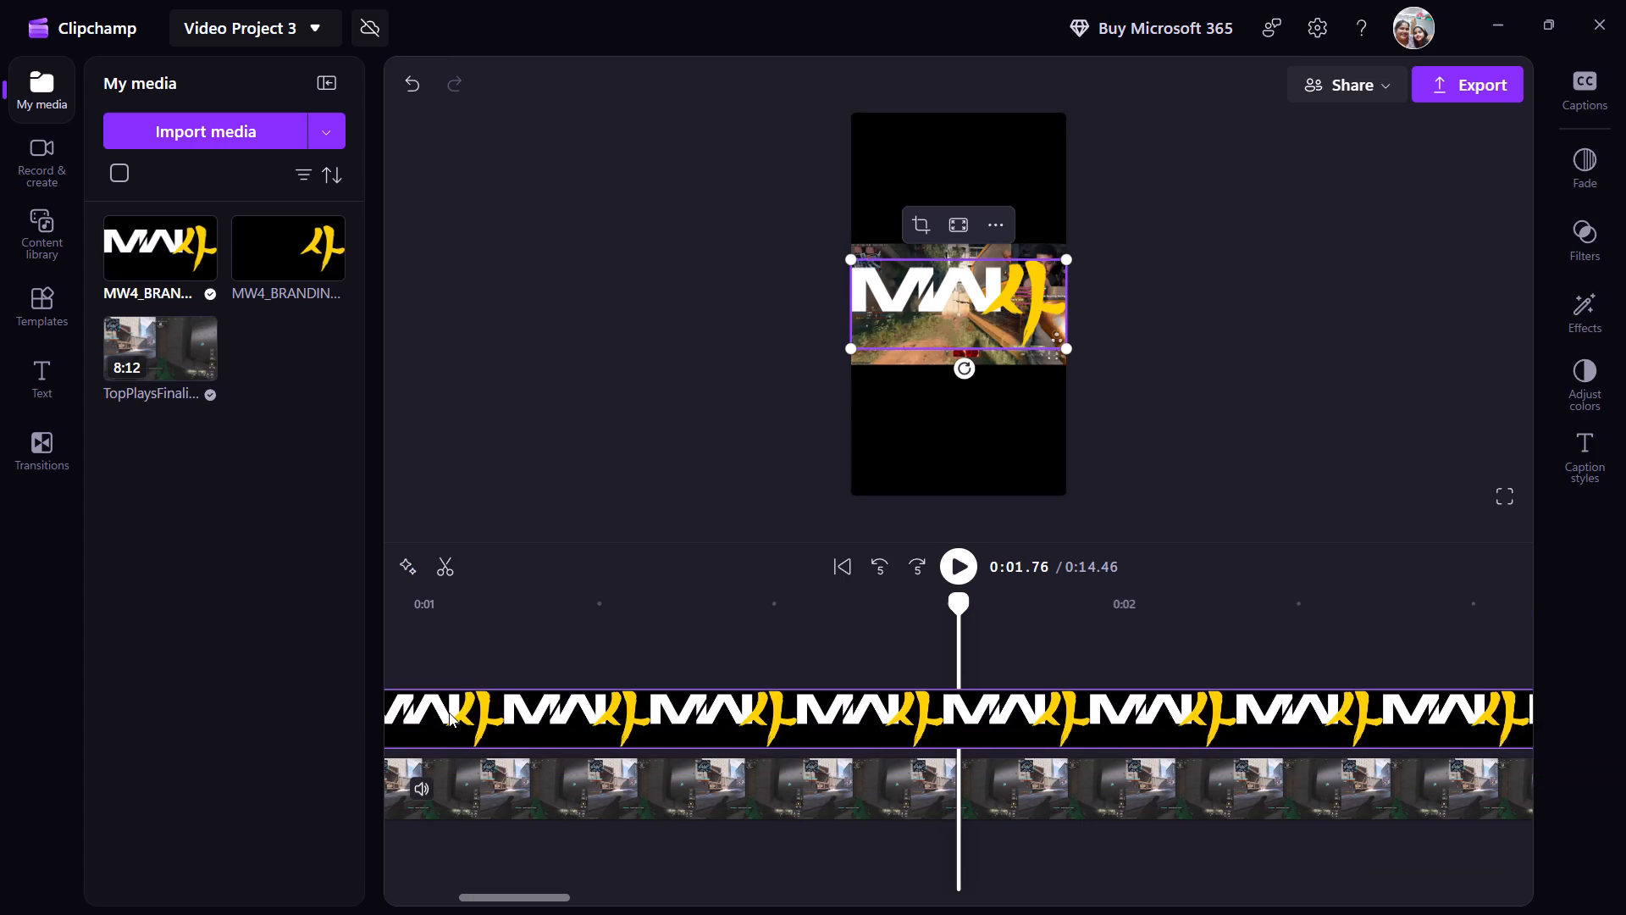
Shrink the white-lettered MW4 logo to about two-thirds of the frame width and place it over the upper part of the gameplay picture.
left_click_drag(973, 286, 960, 419)
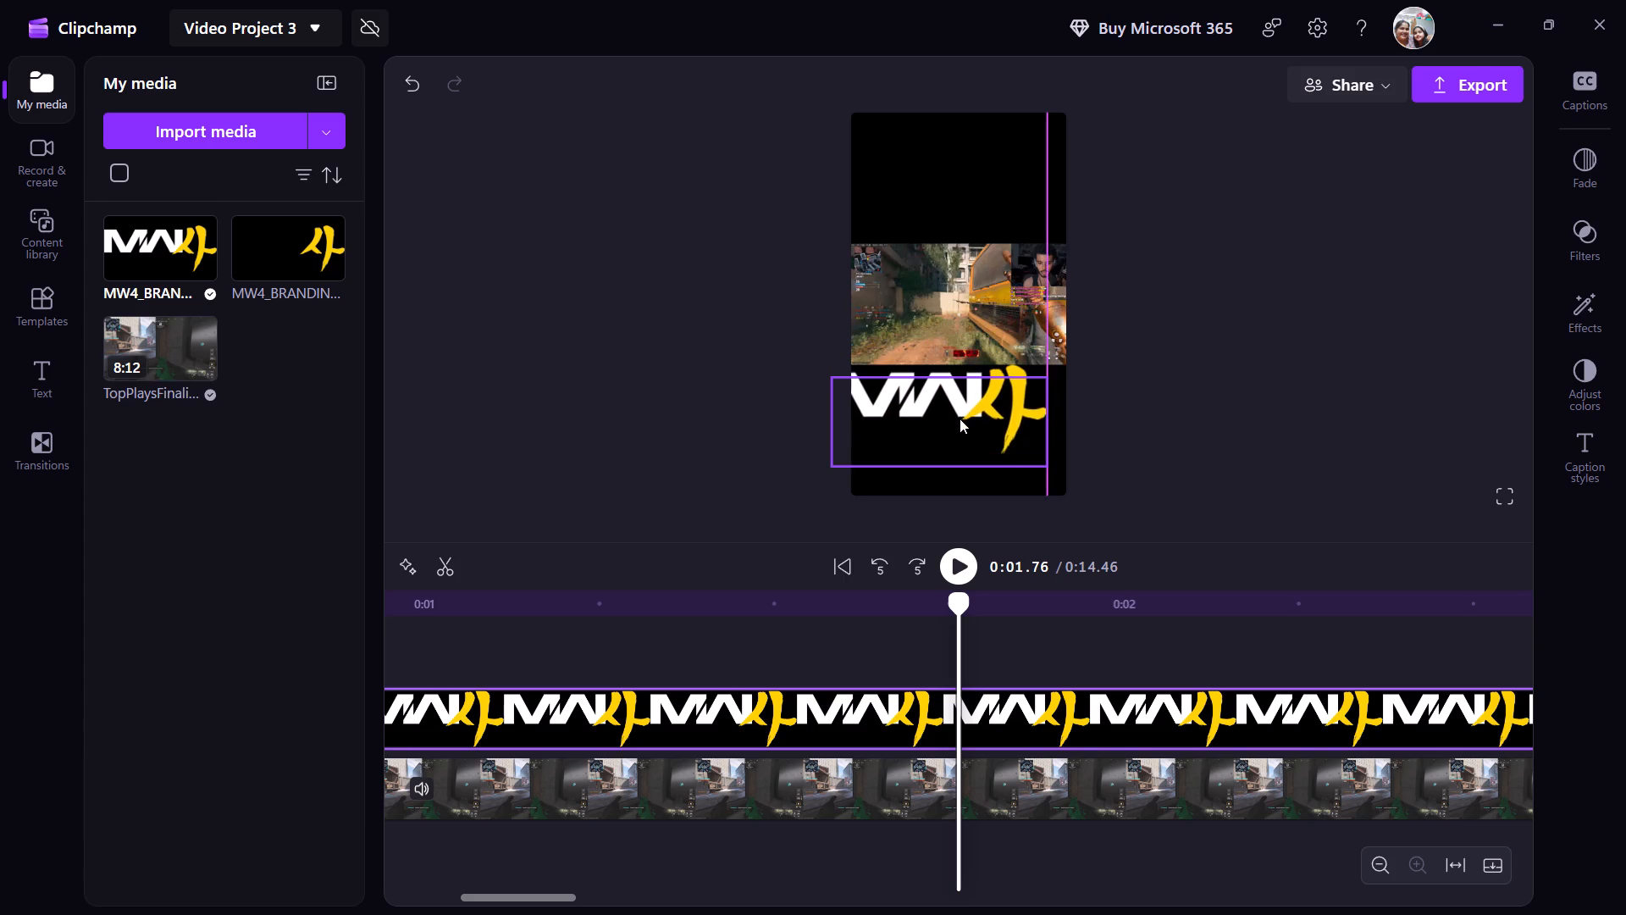
left_click_drag(960, 419, 965, 421)
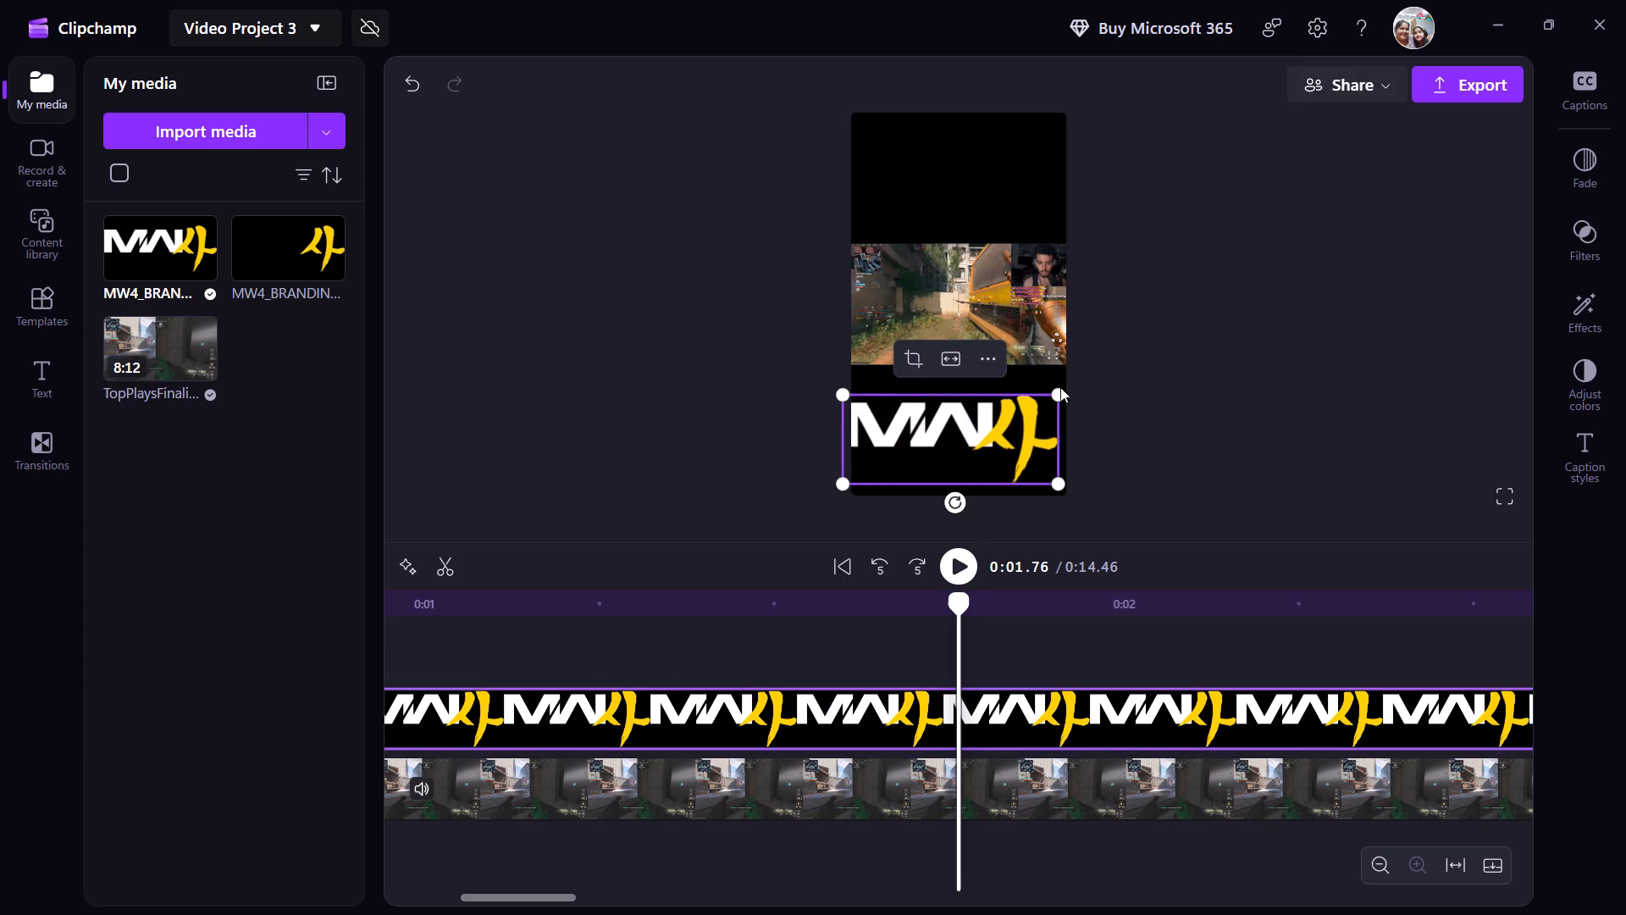
left_click_drag(1054, 396, 975, 437)
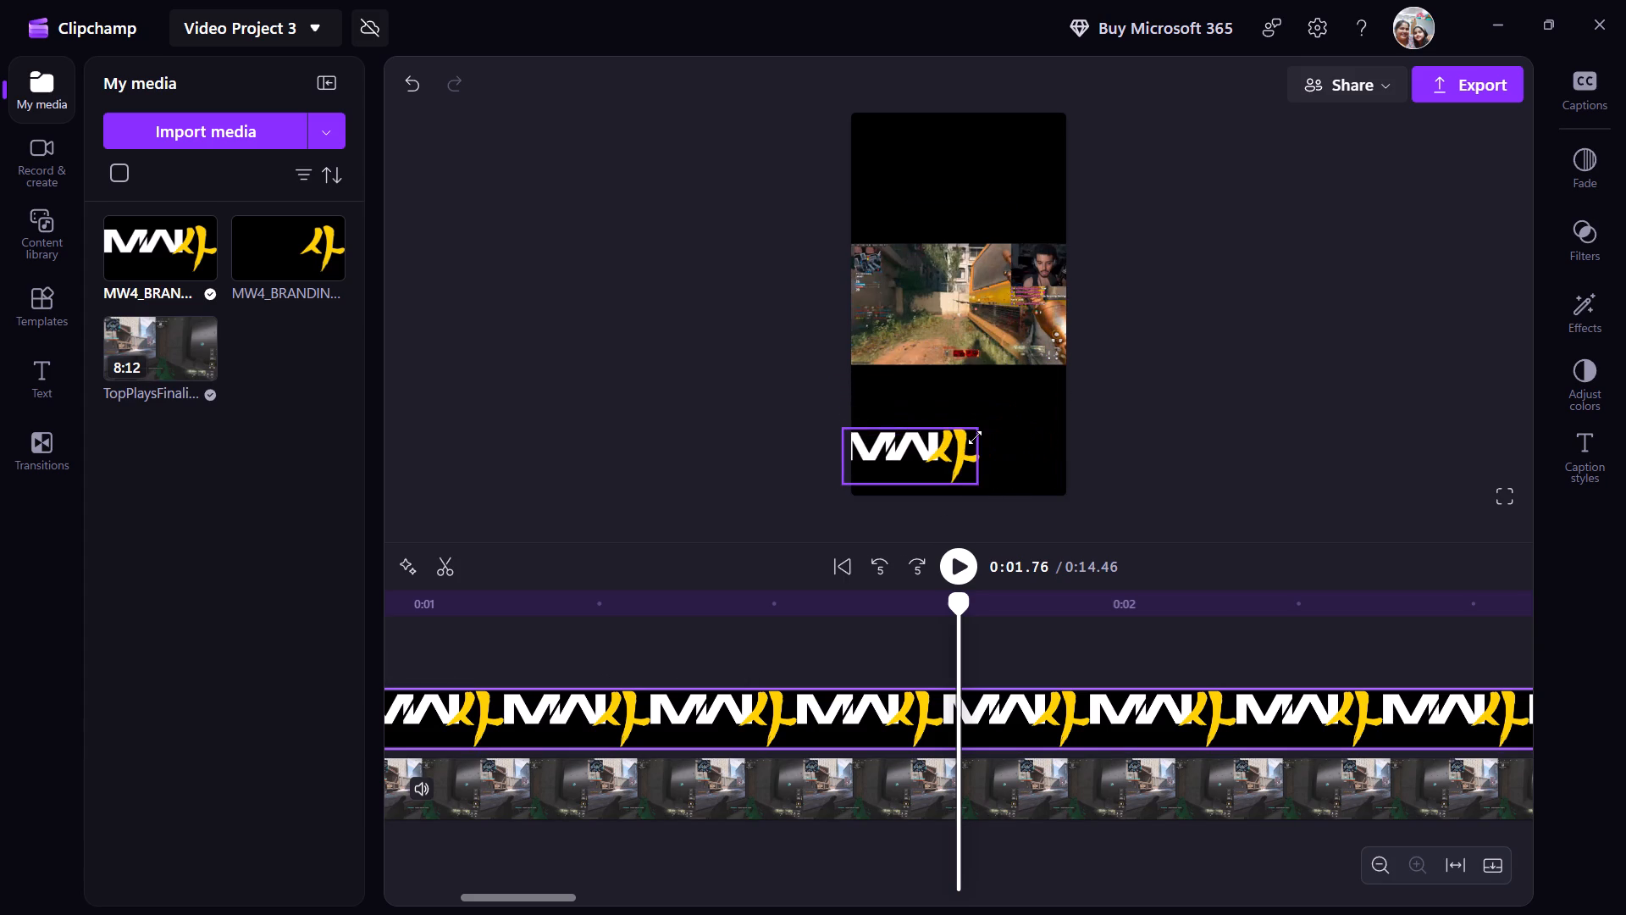
left_click_drag(975, 437, 987, 426)
left_click_drag(922, 454, 976, 294)
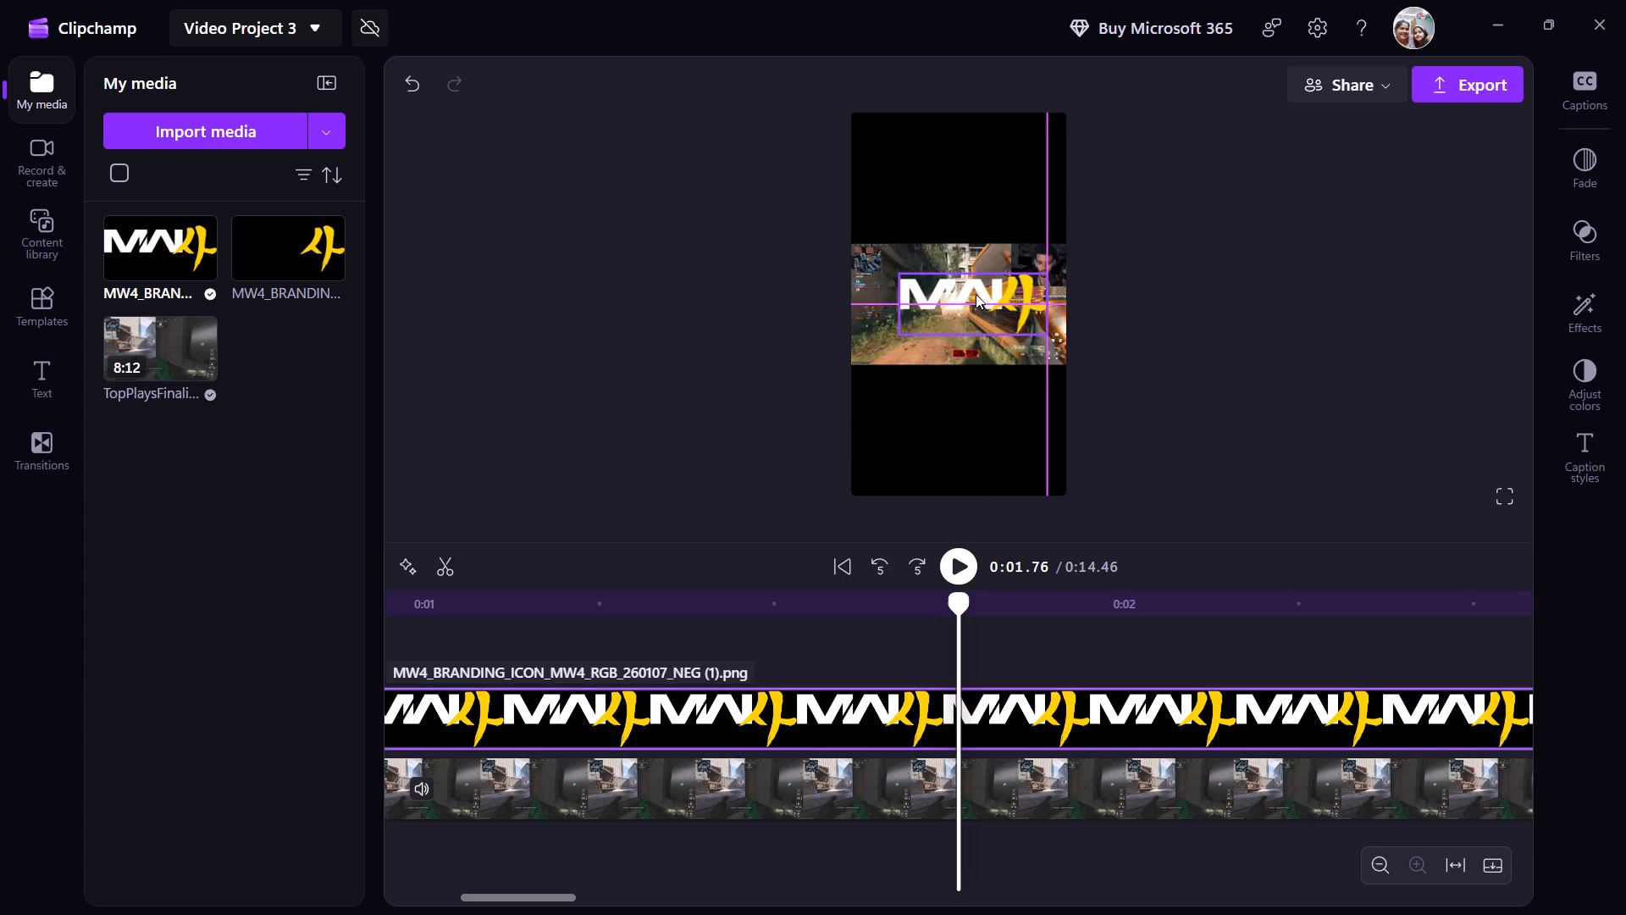
left_click_drag(976, 294, 971, 290)
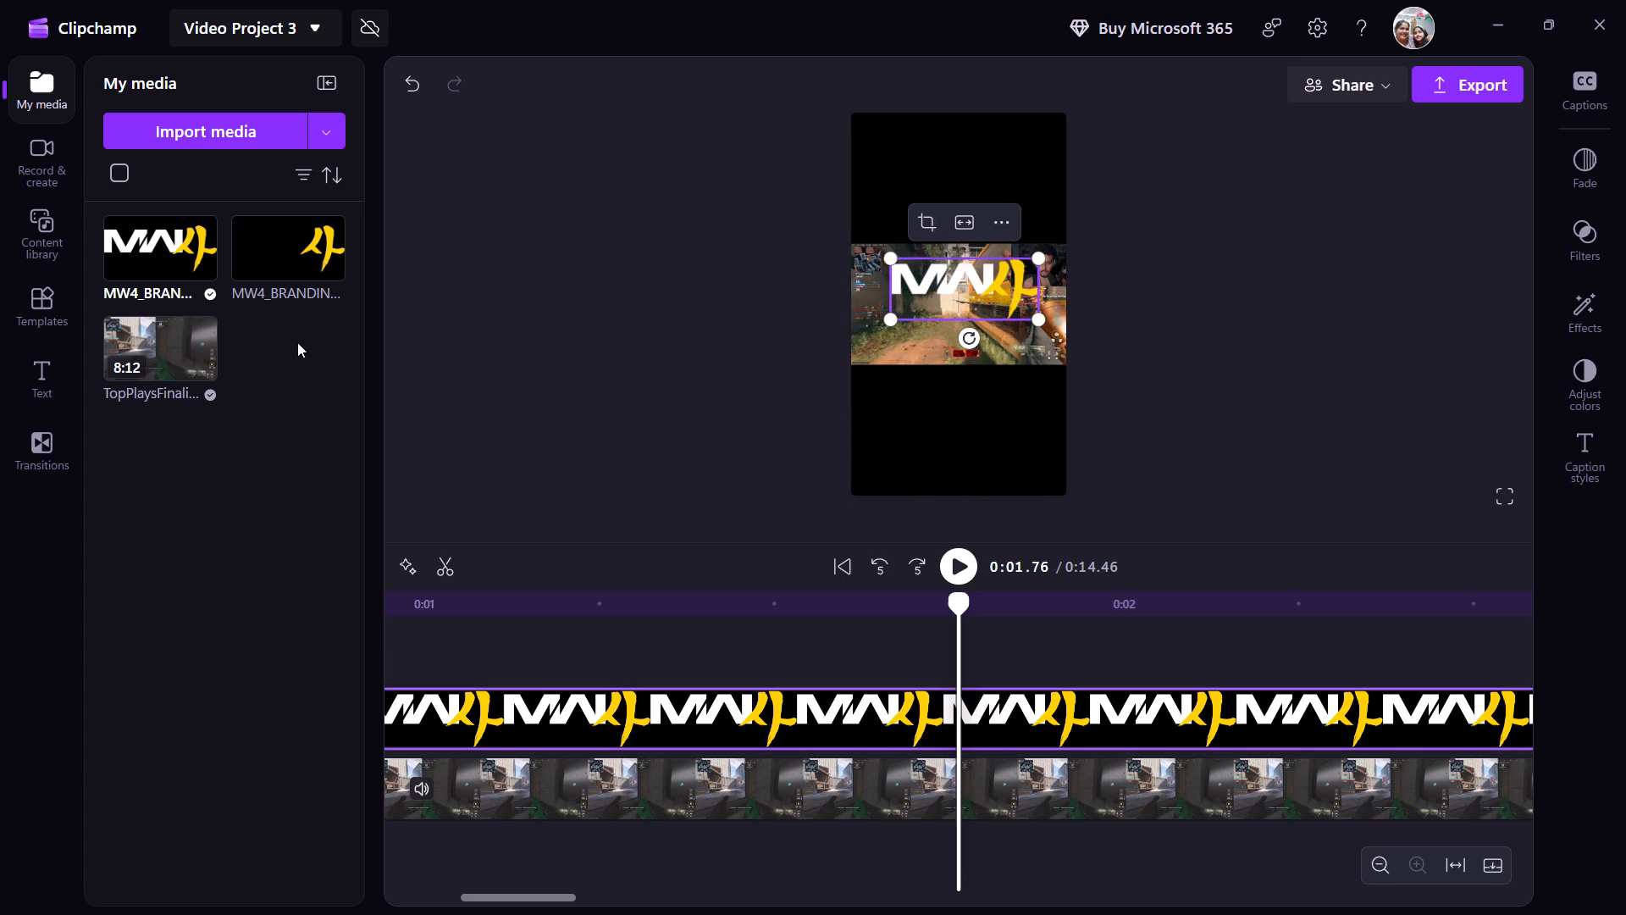
Add the black-lettered MW4 logo image (POS) on a new track above the white-lettered logo, starting at about 0:01.1.
left_click(286, 241)
left_click_drag(286, 241, 534, 628)
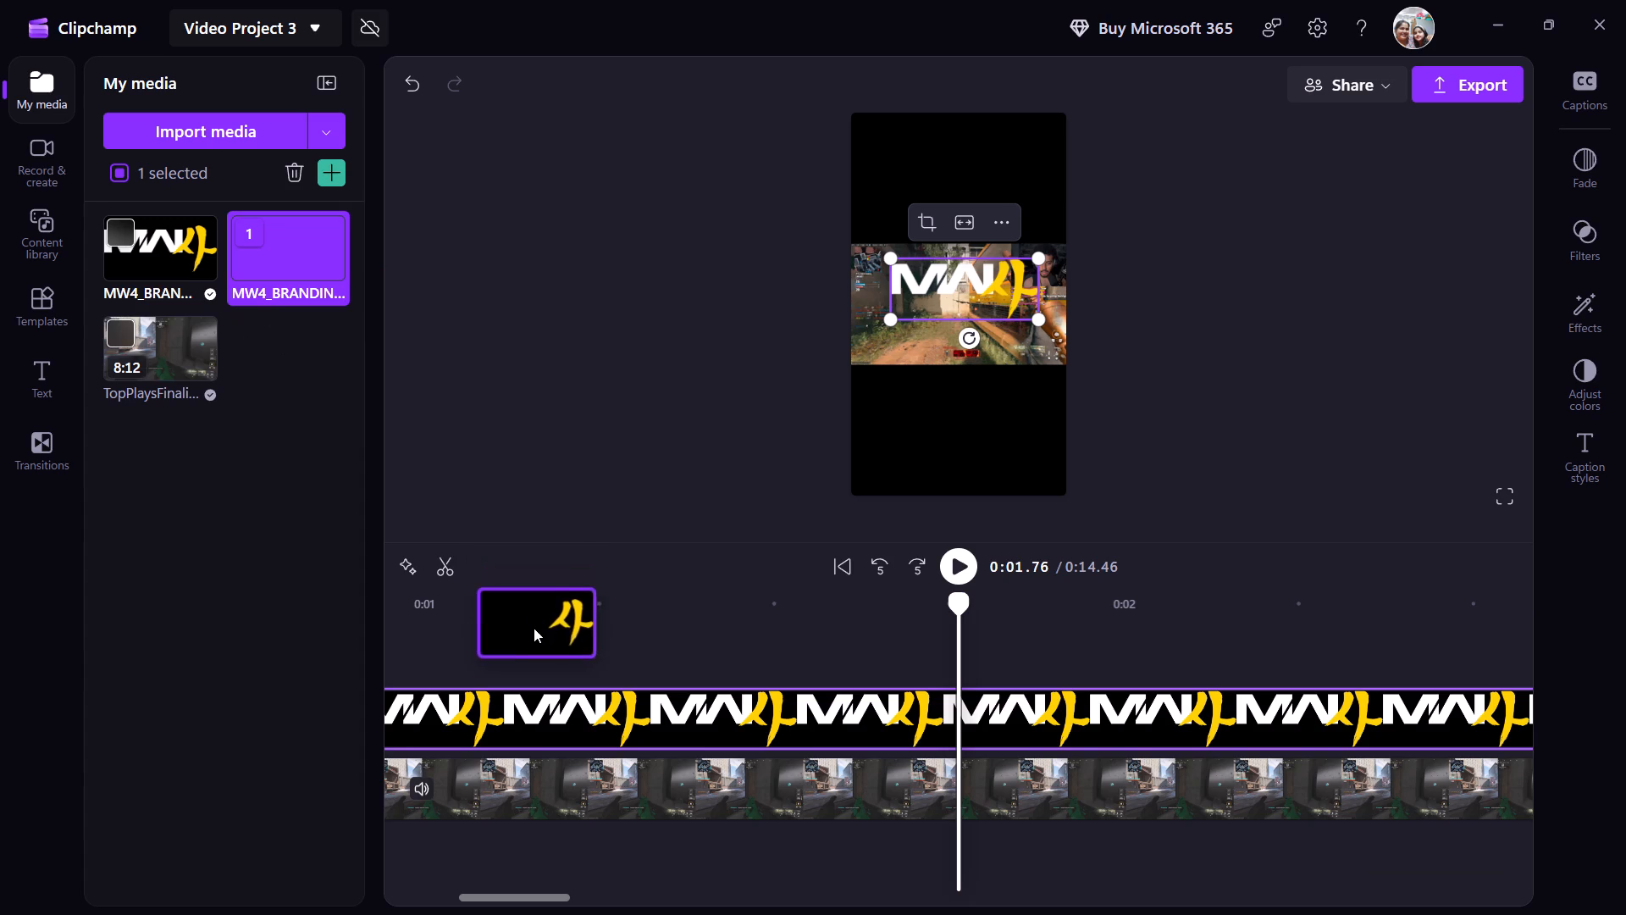
left_click_drag(534, 628, 536, 646)
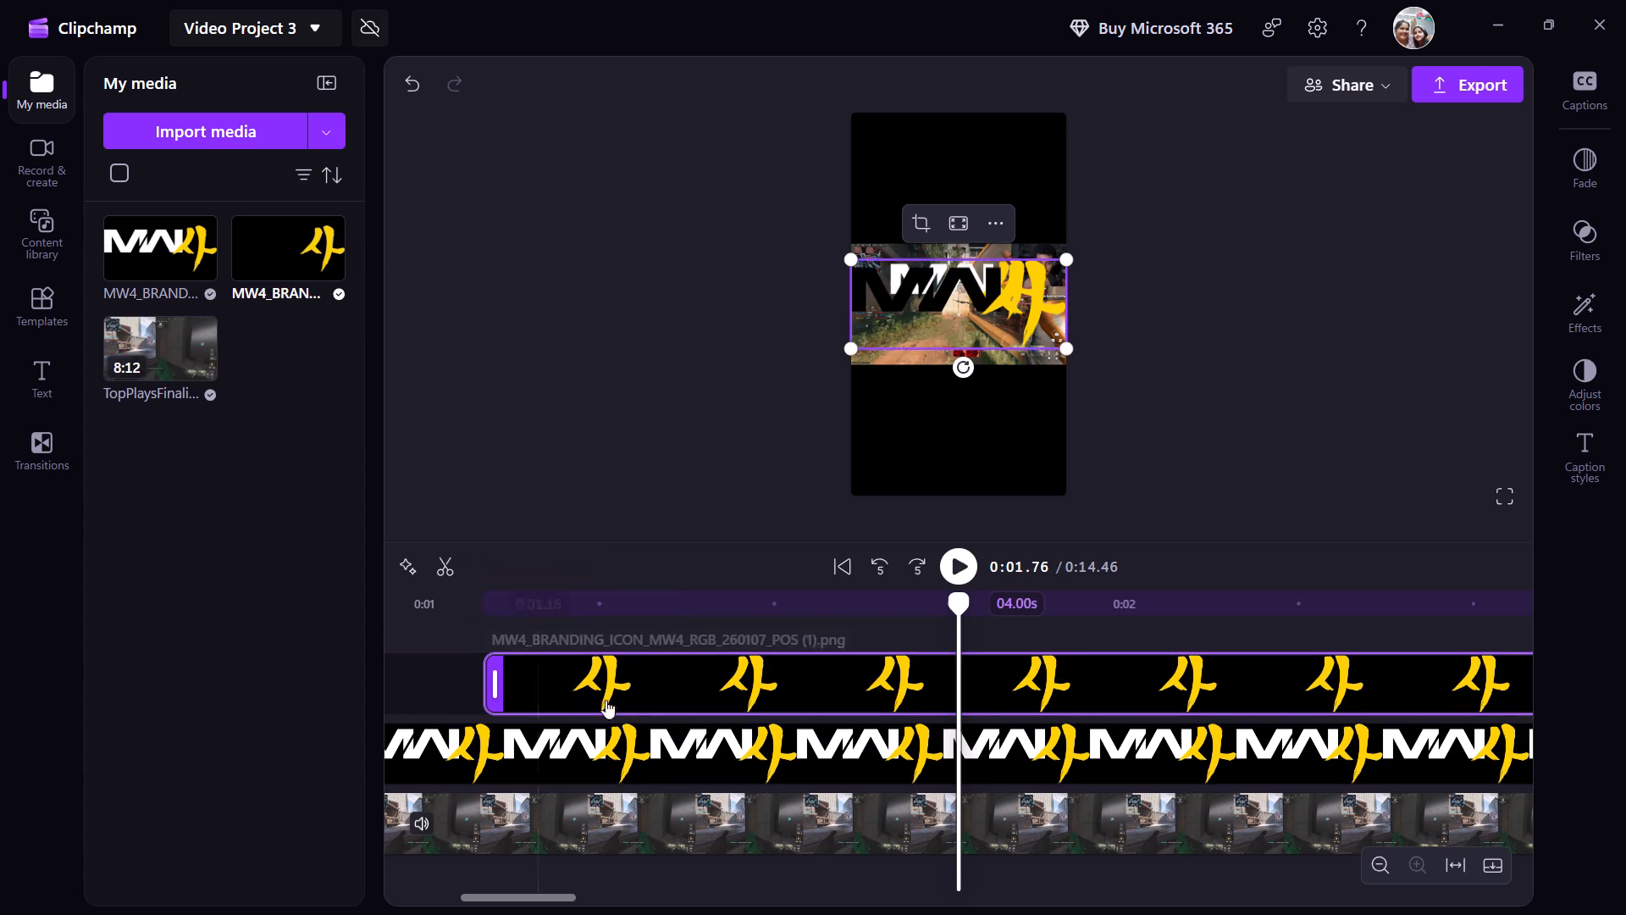
Shrink the black-lettered MW4 logo to about three-quarters of the frame width and move it over the white-lettered logo.
left_click_drag(925, 277, 926, 304)
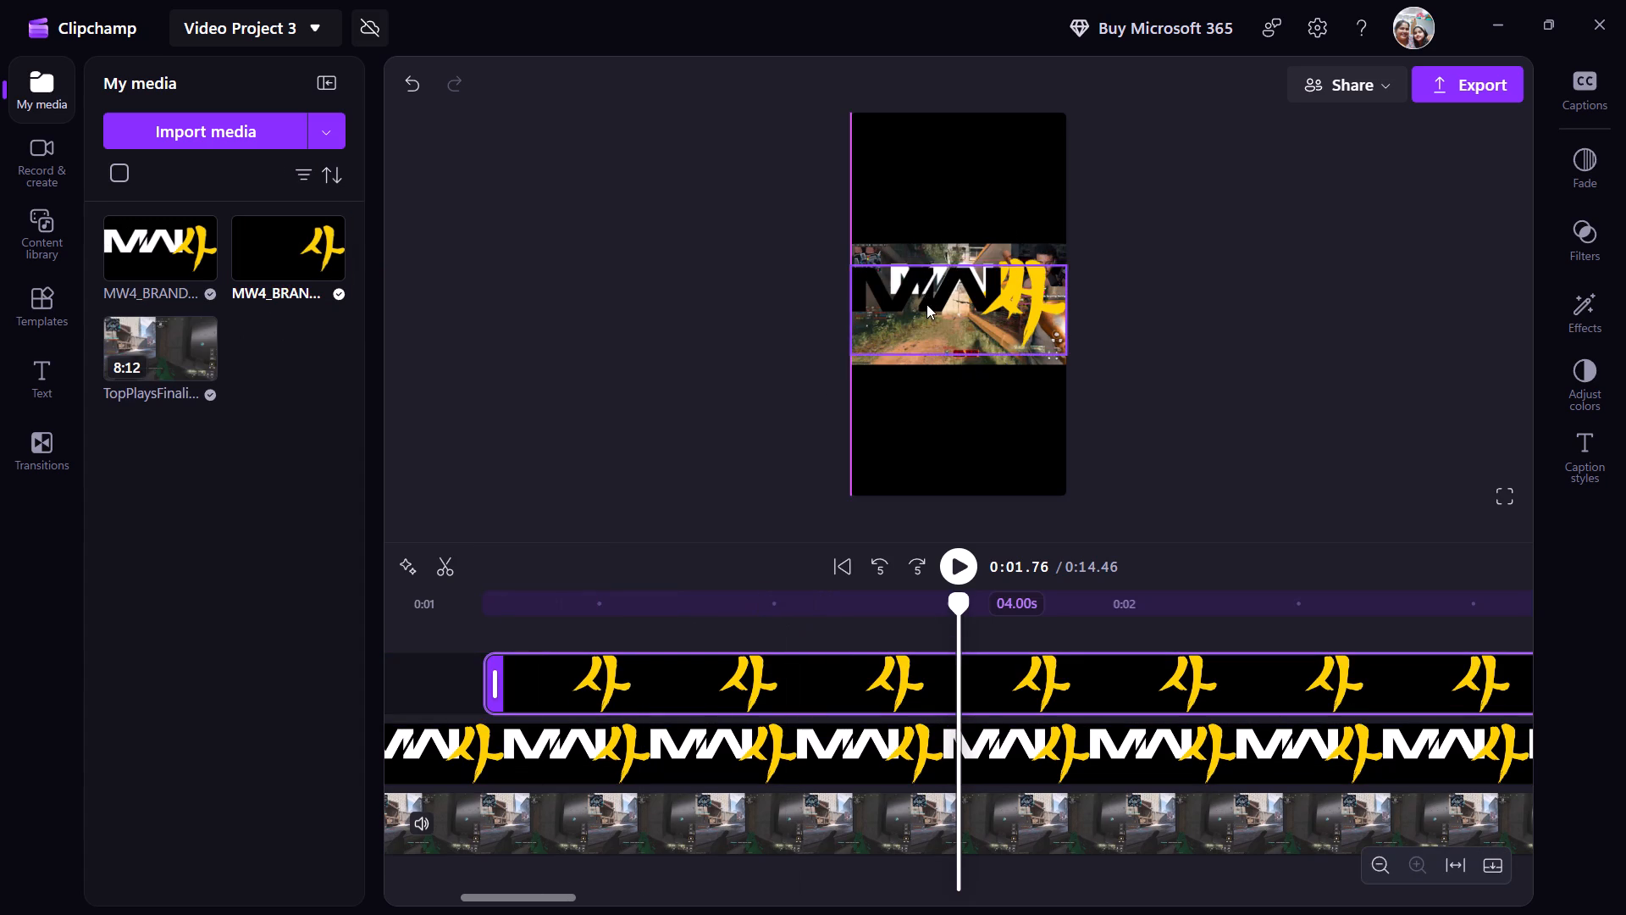
left_click_drag(926, 304, 926, 319)
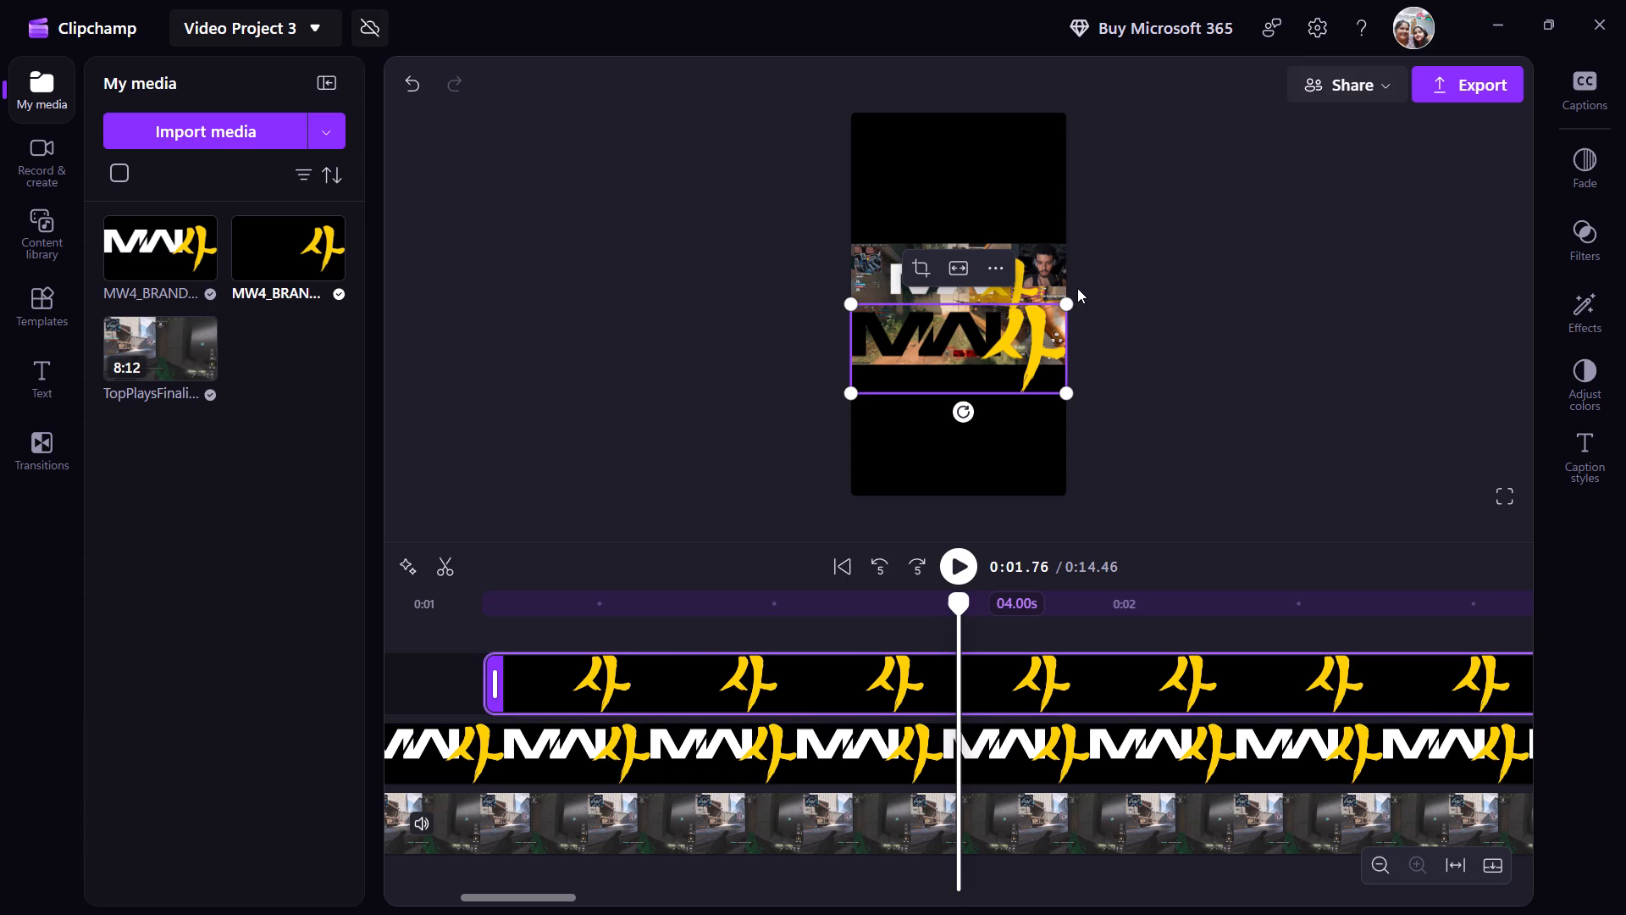
left_click_drag(1069, 297, 1042, 324)
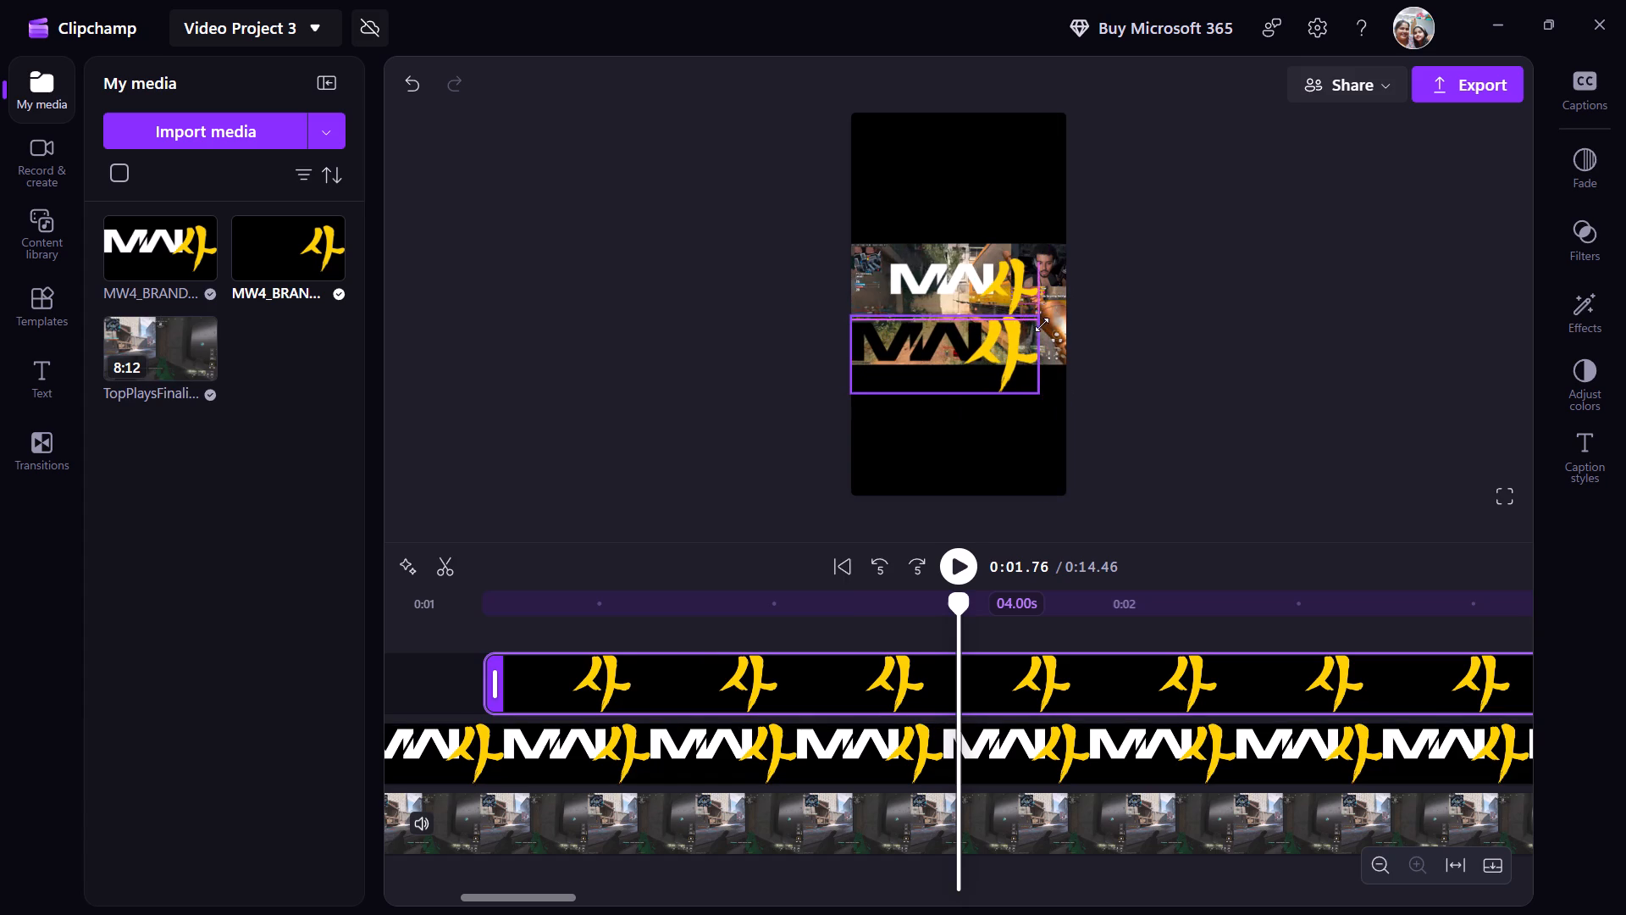
left_click_drag(1042, 324, 1029, 337)
left_click_drag(936, 375, 946, 415)
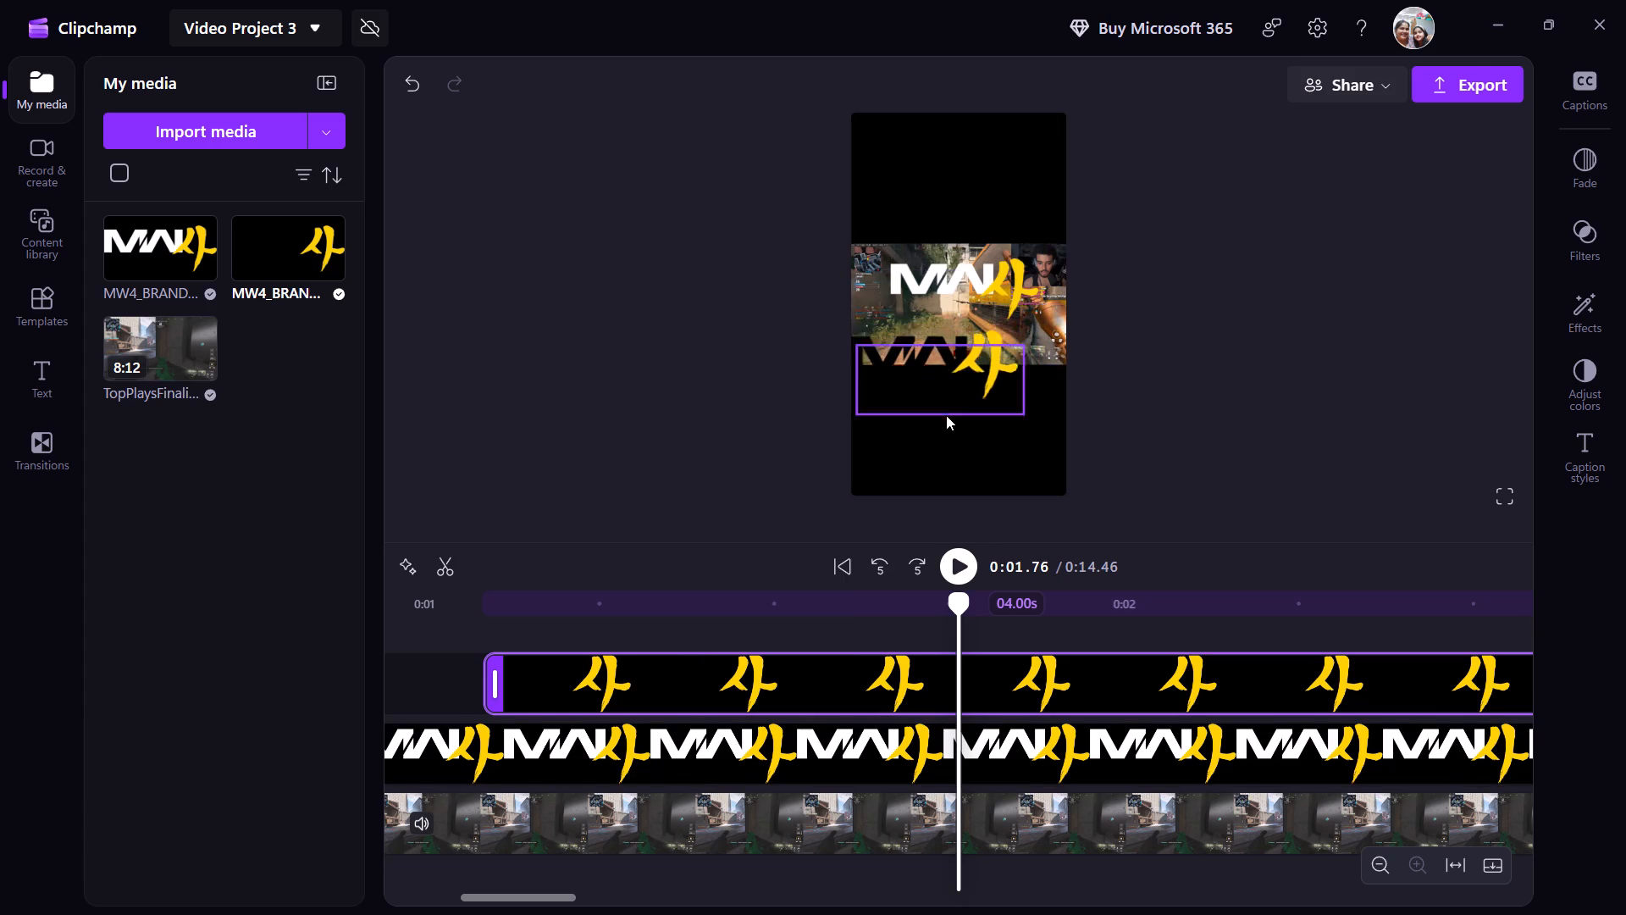
left_click_drag(946, 415, 955, 466)
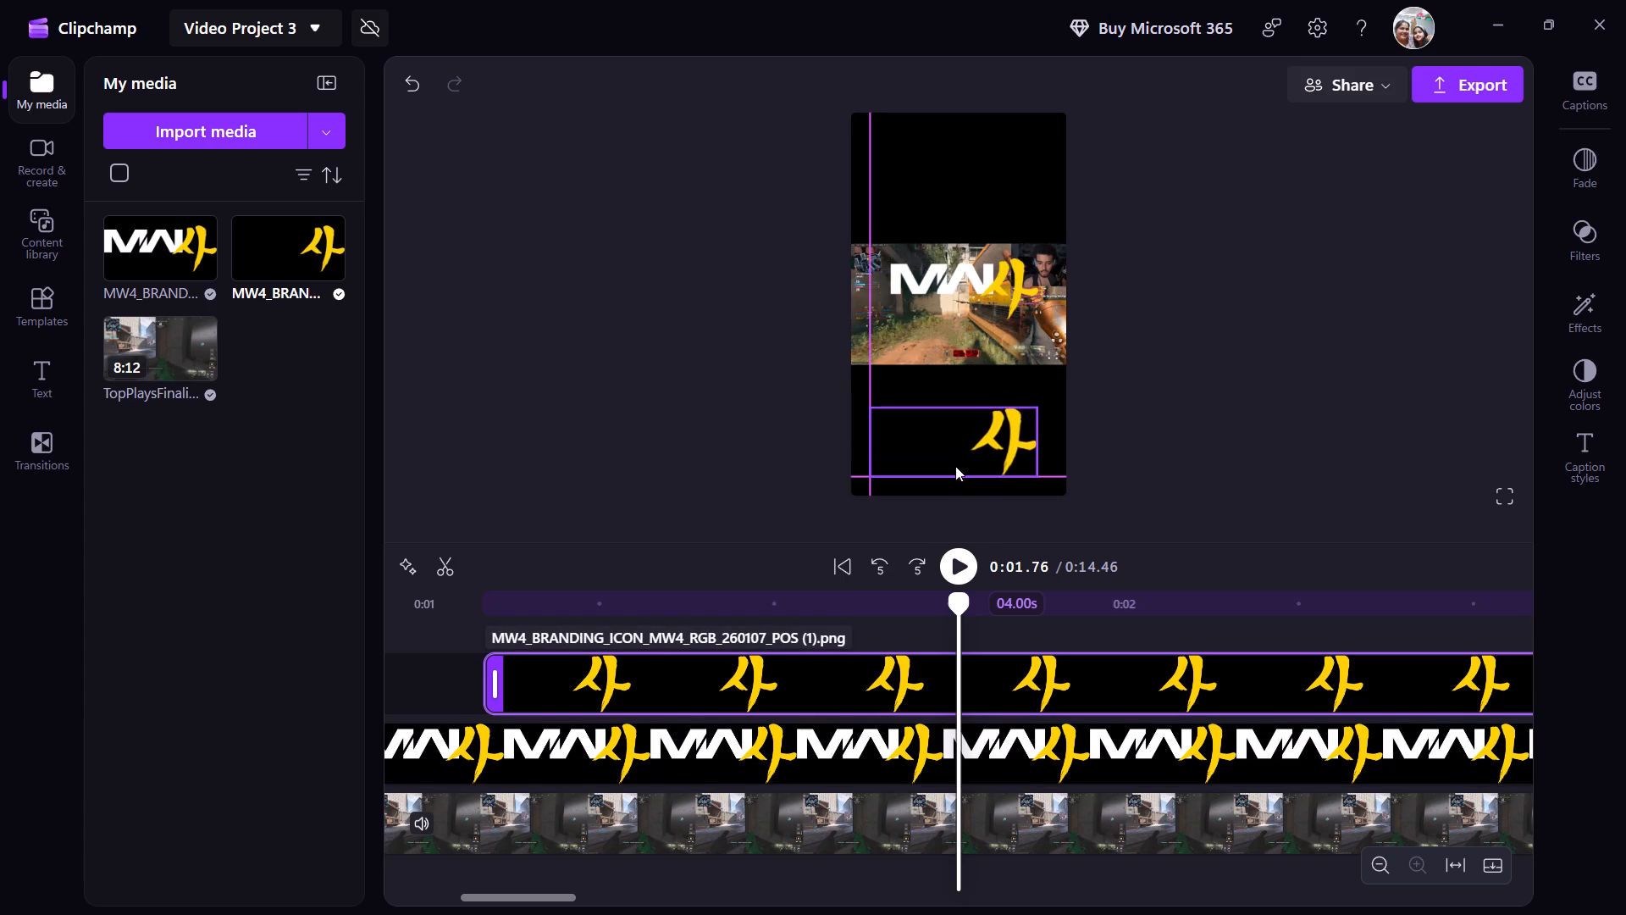
left_click_drag(955, 466, 976, 329)
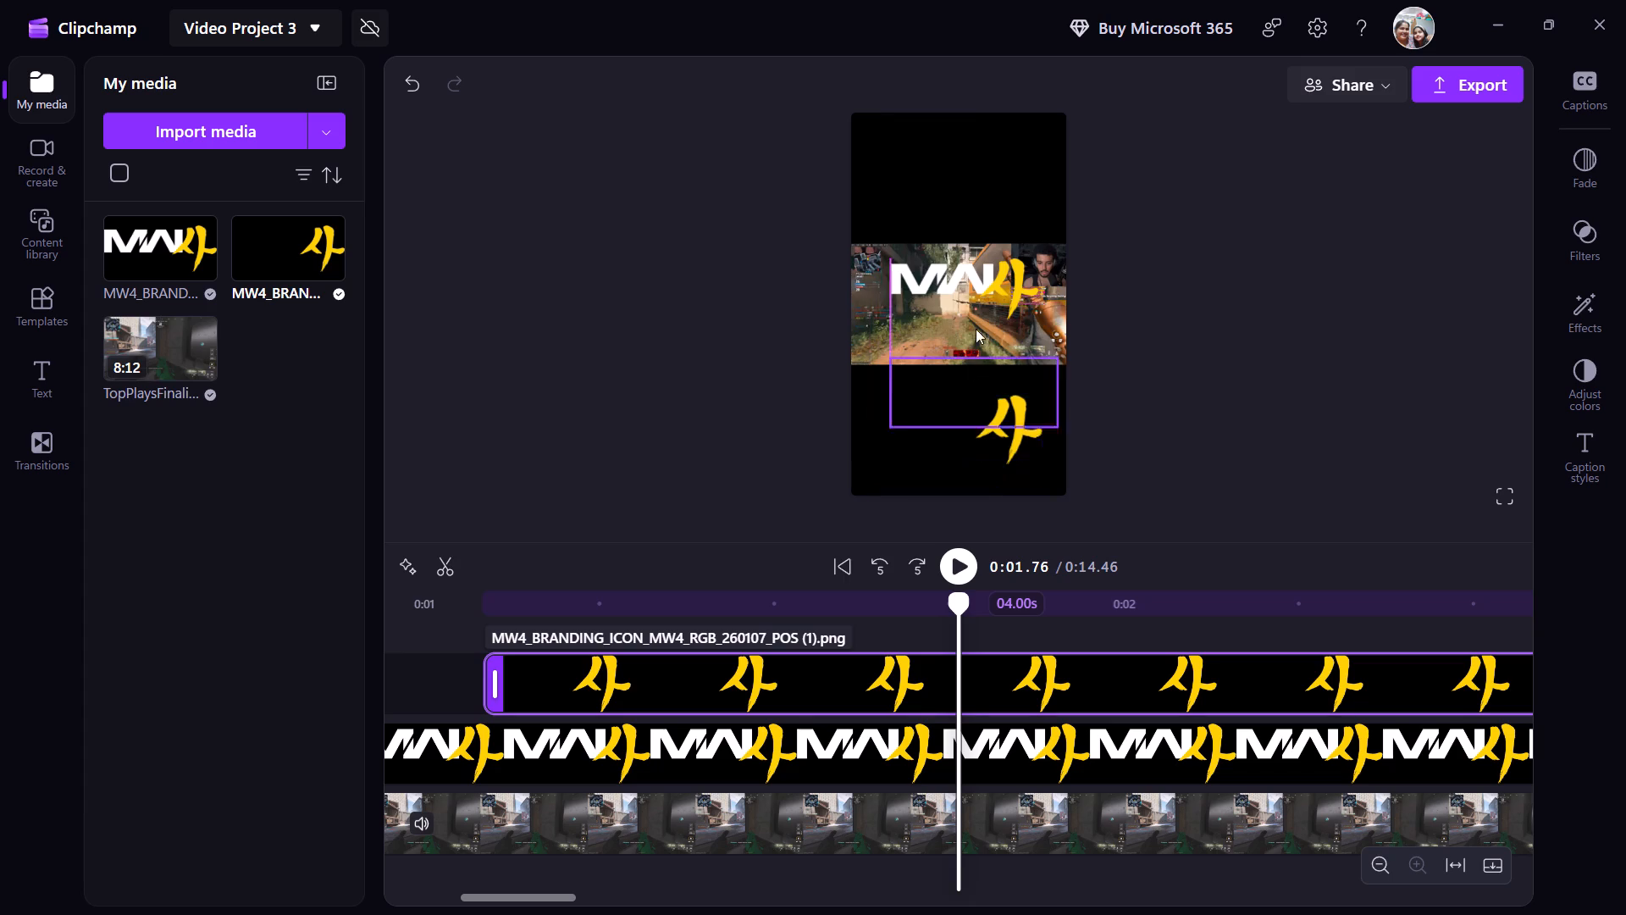
left_click_drag(976, 329, 967, 307)
Shrink the black-lettered MW4 logo to about 57% of the frame width and place it near the left edge of the gameplay picture, slightly below the white-lettered logo.
scroll(967, 307, "up", 10, "ctrl")
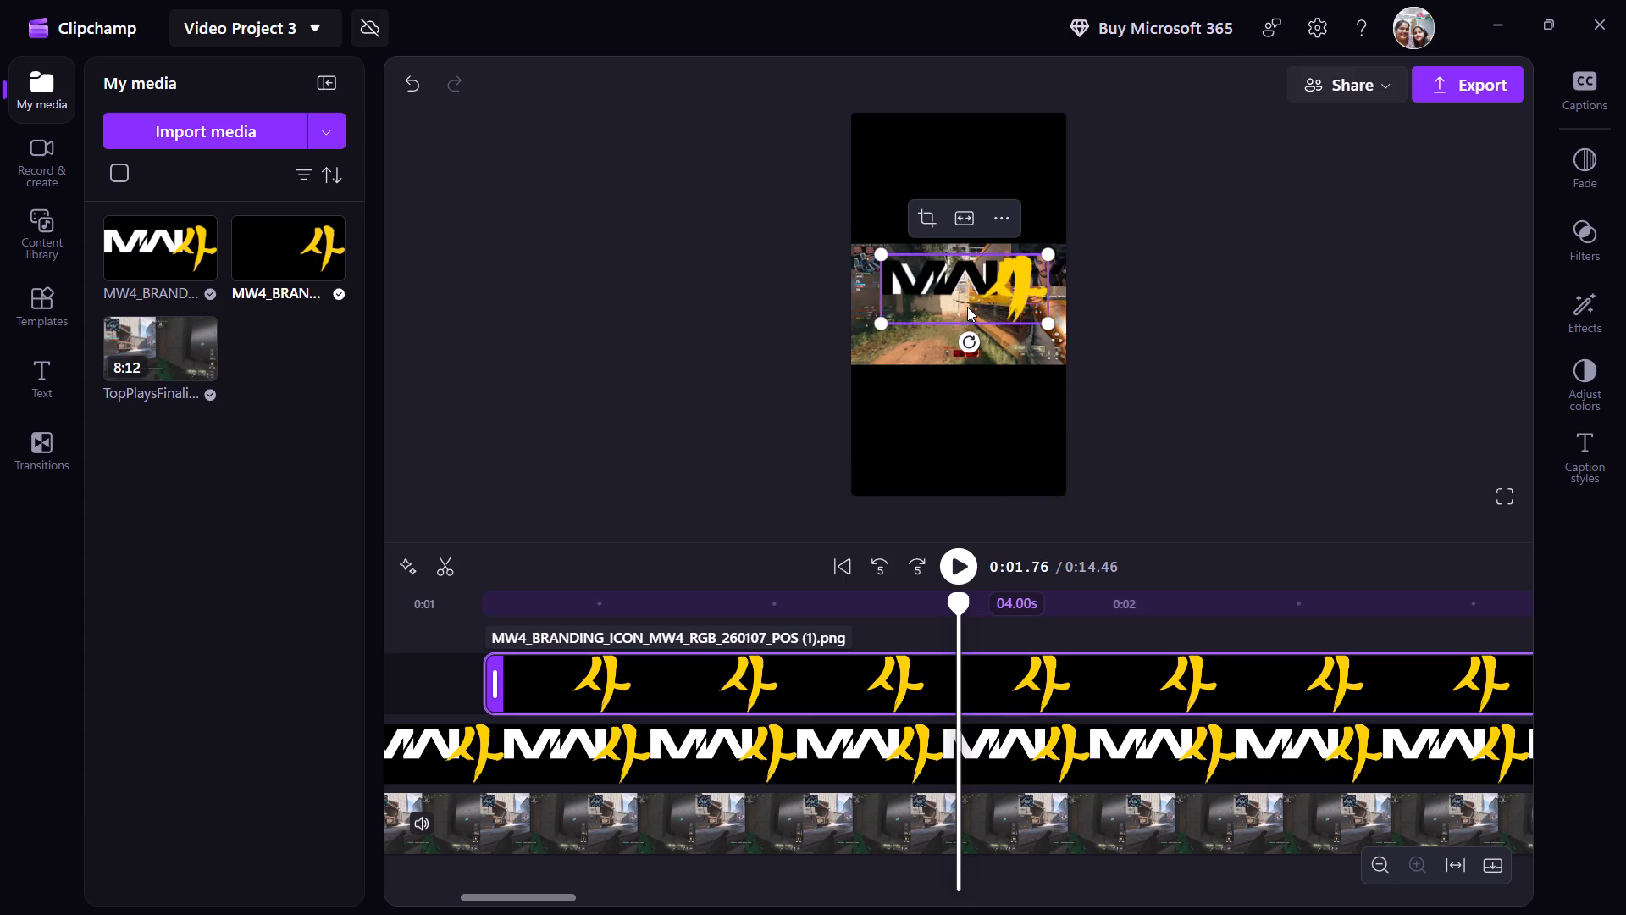
scroll(967, 307, "up", 5, "ctrl")
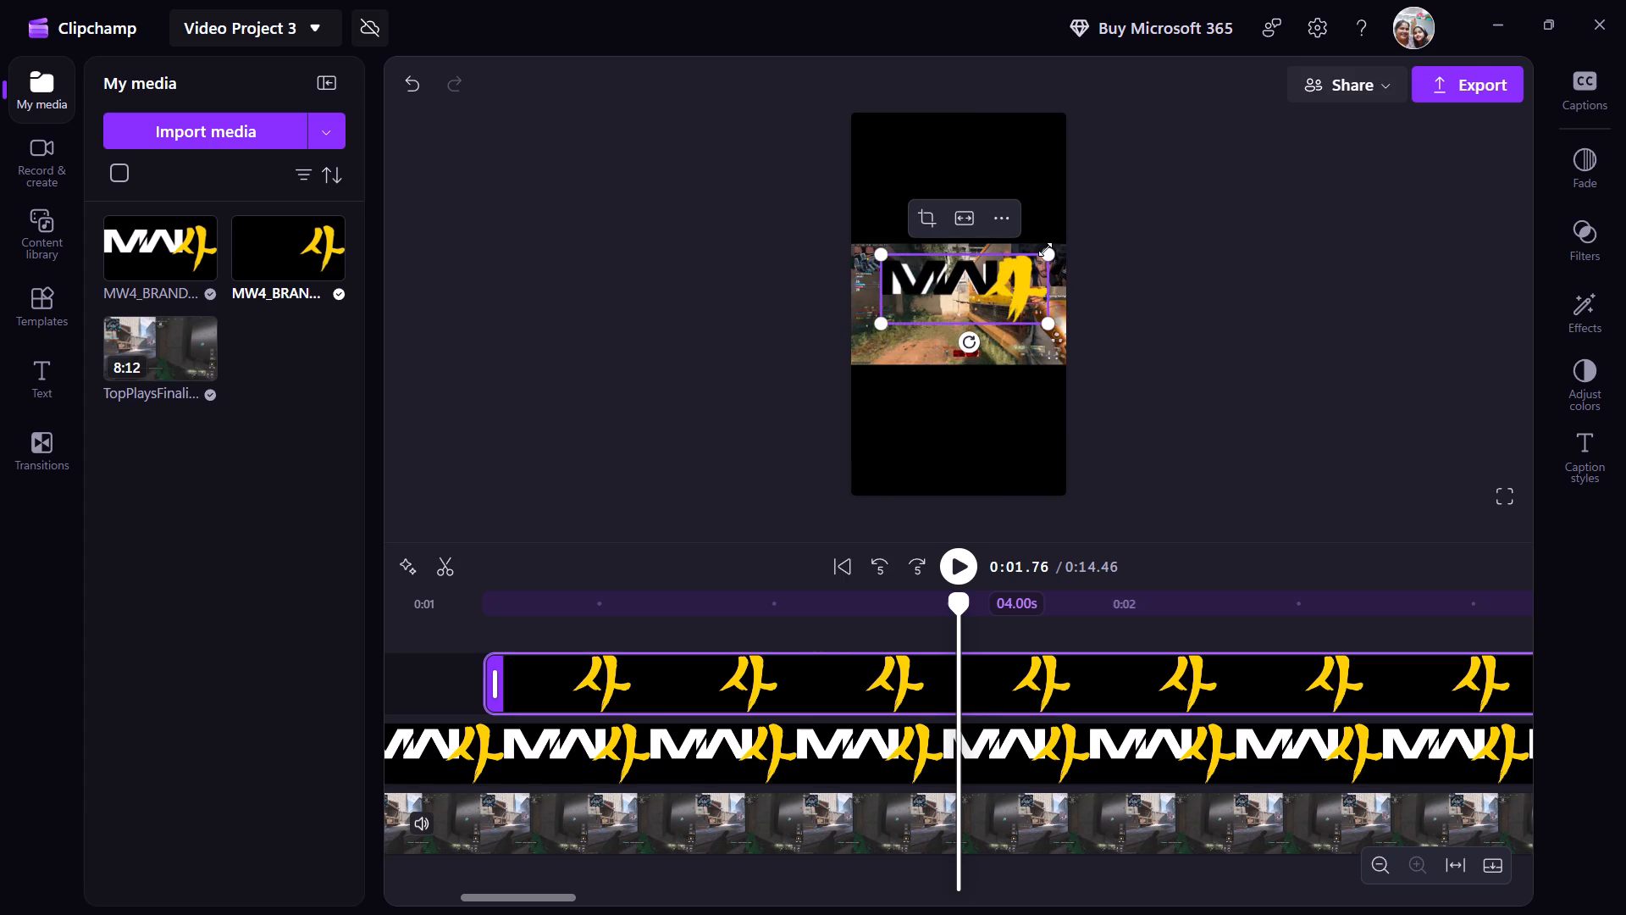
left_click_drag(1045, 249, 1014, 280)
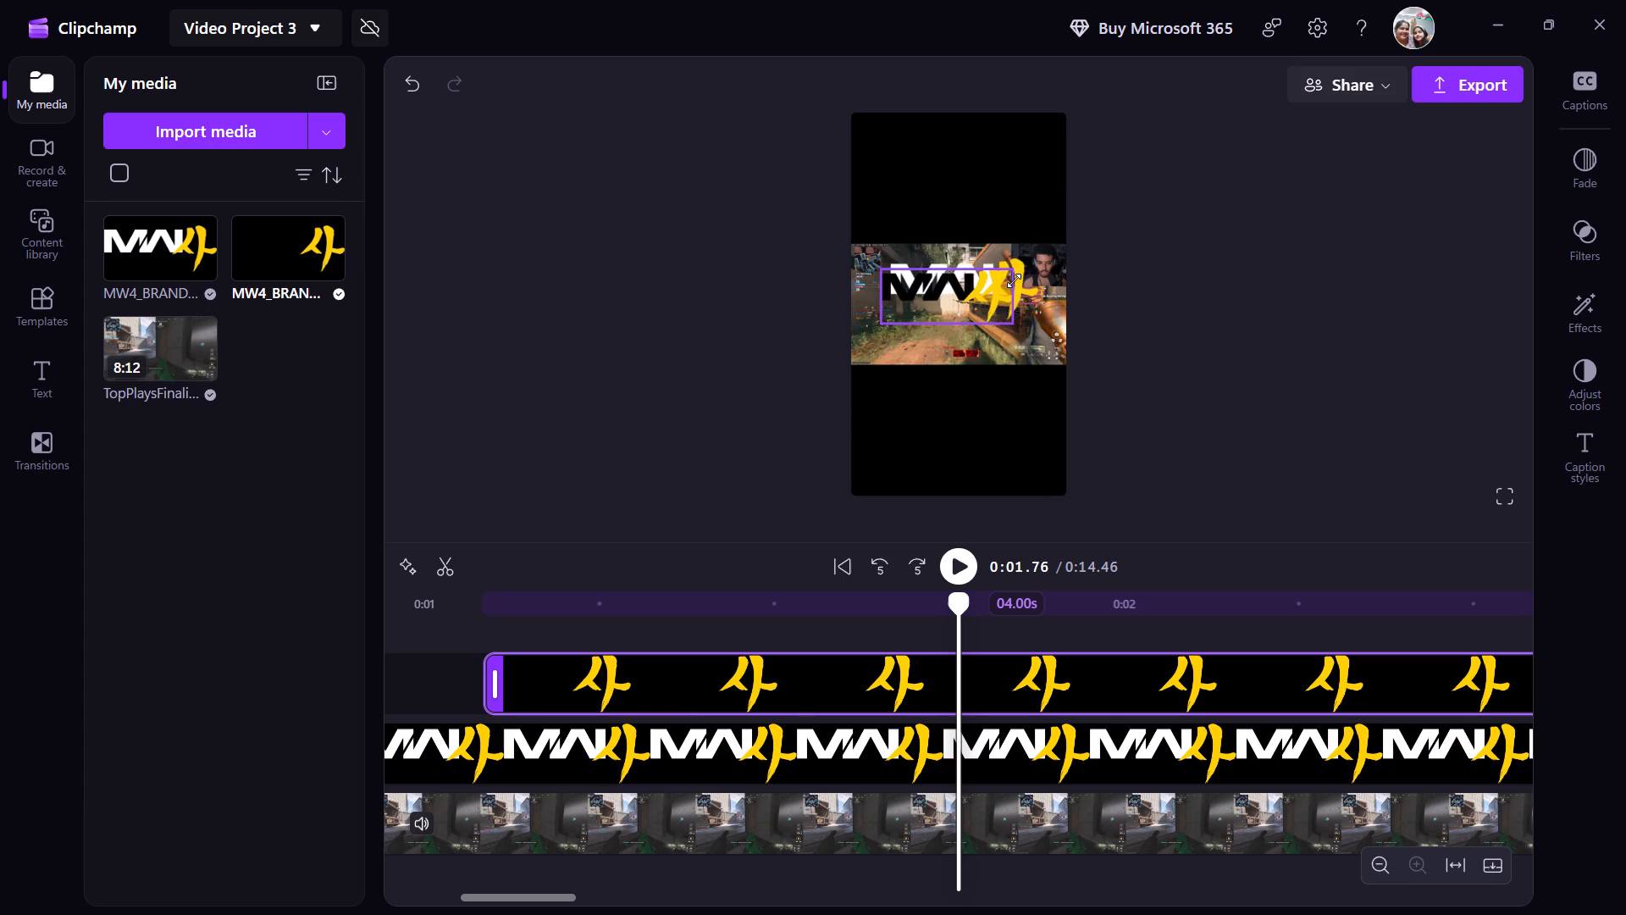
left_click_drag(1014, 280, 1009, 285)
left_click_drag(934, 302, 980, 306)
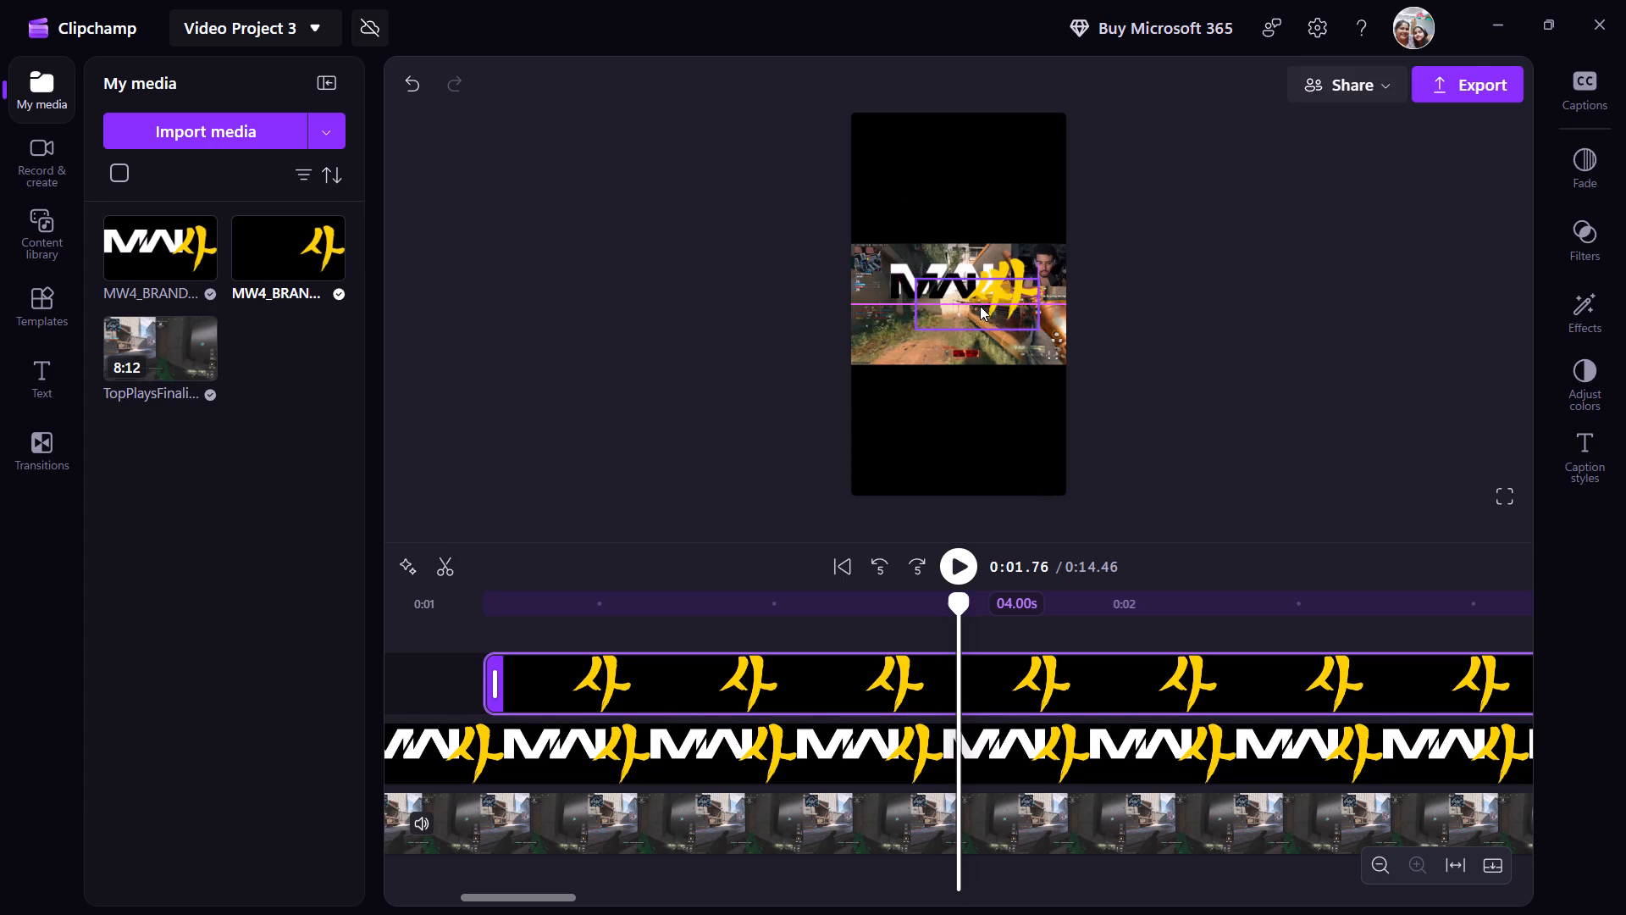
left_click_drag(980, 306, 979, 338)
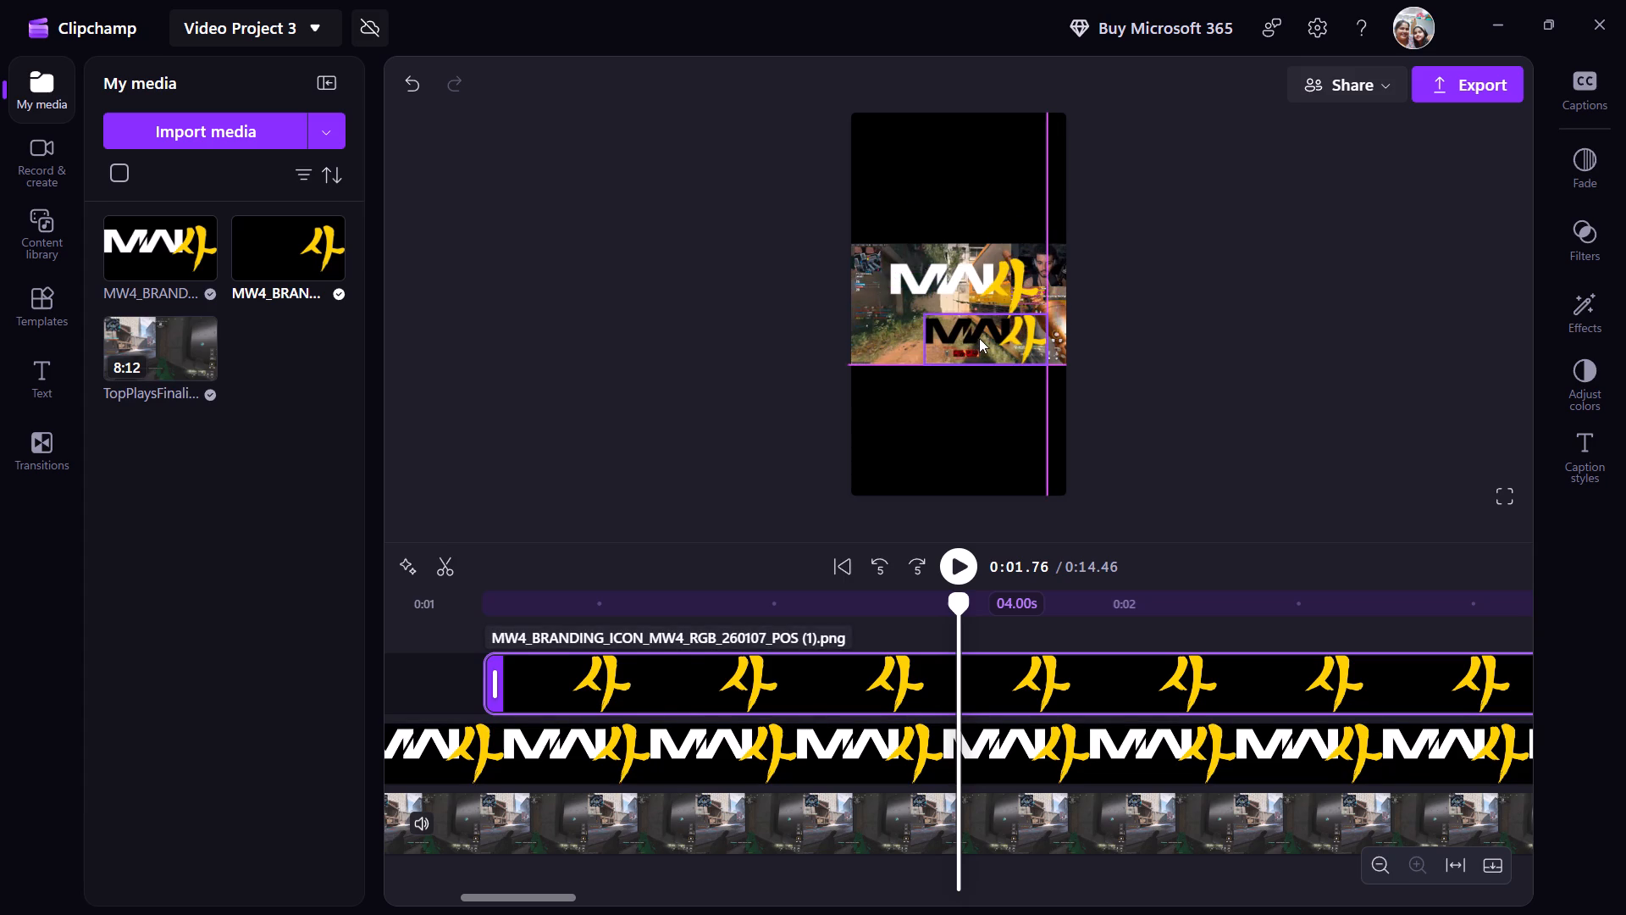
left_click_drag(979, 338, 974, 338)
left_click_drag(989, 323, 918, 313)
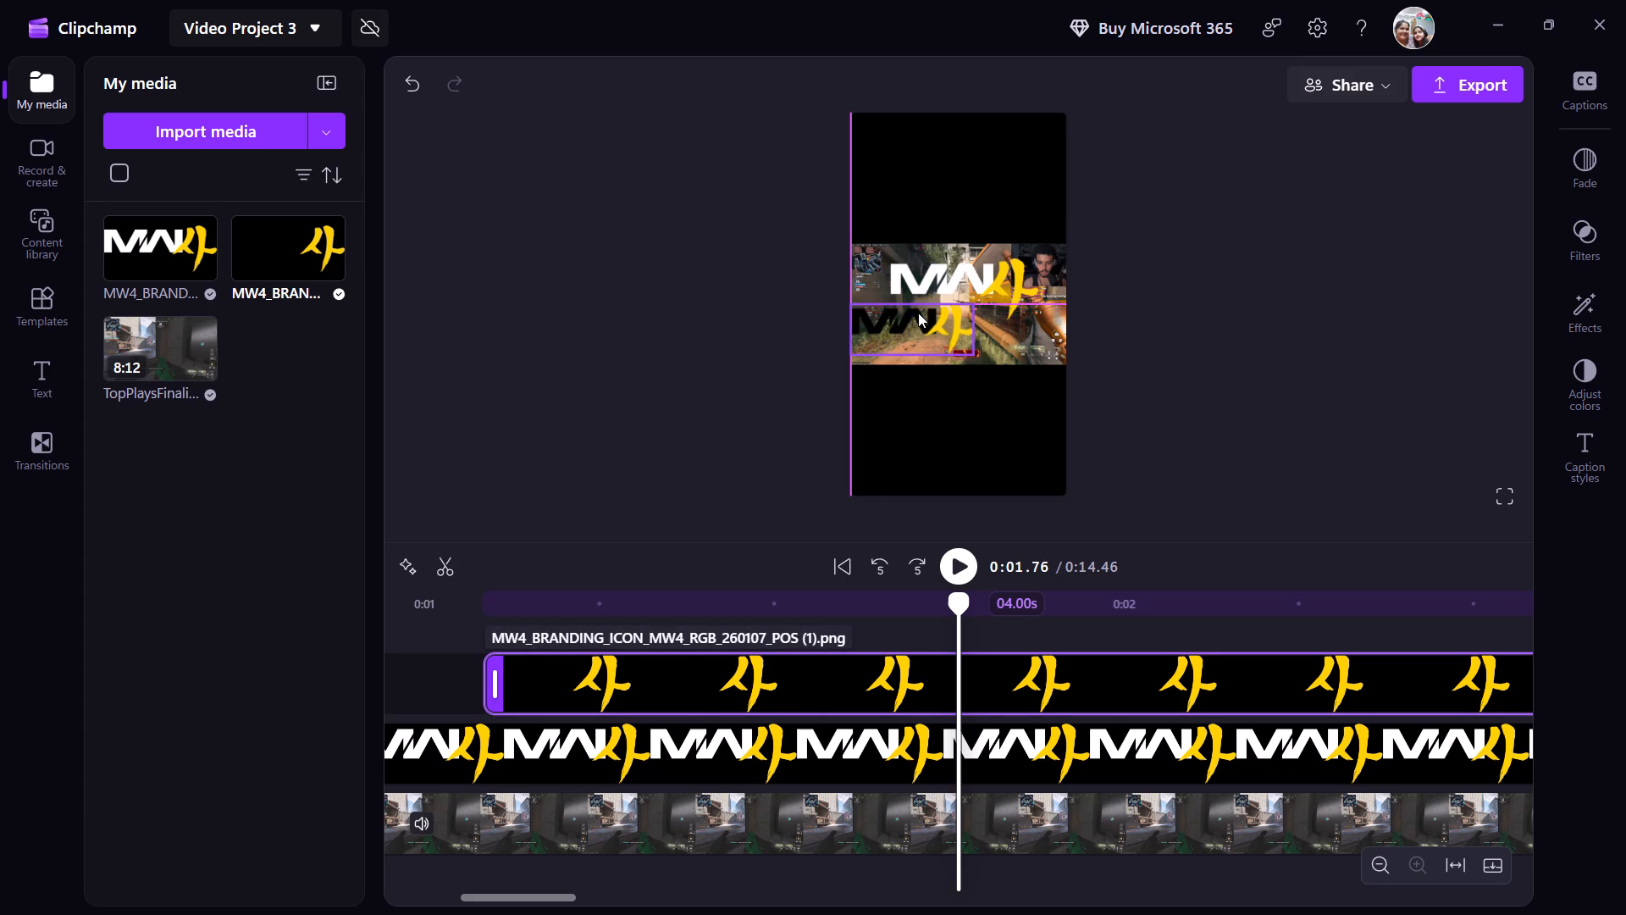
left_click_drag(918, 313, 923, 302)
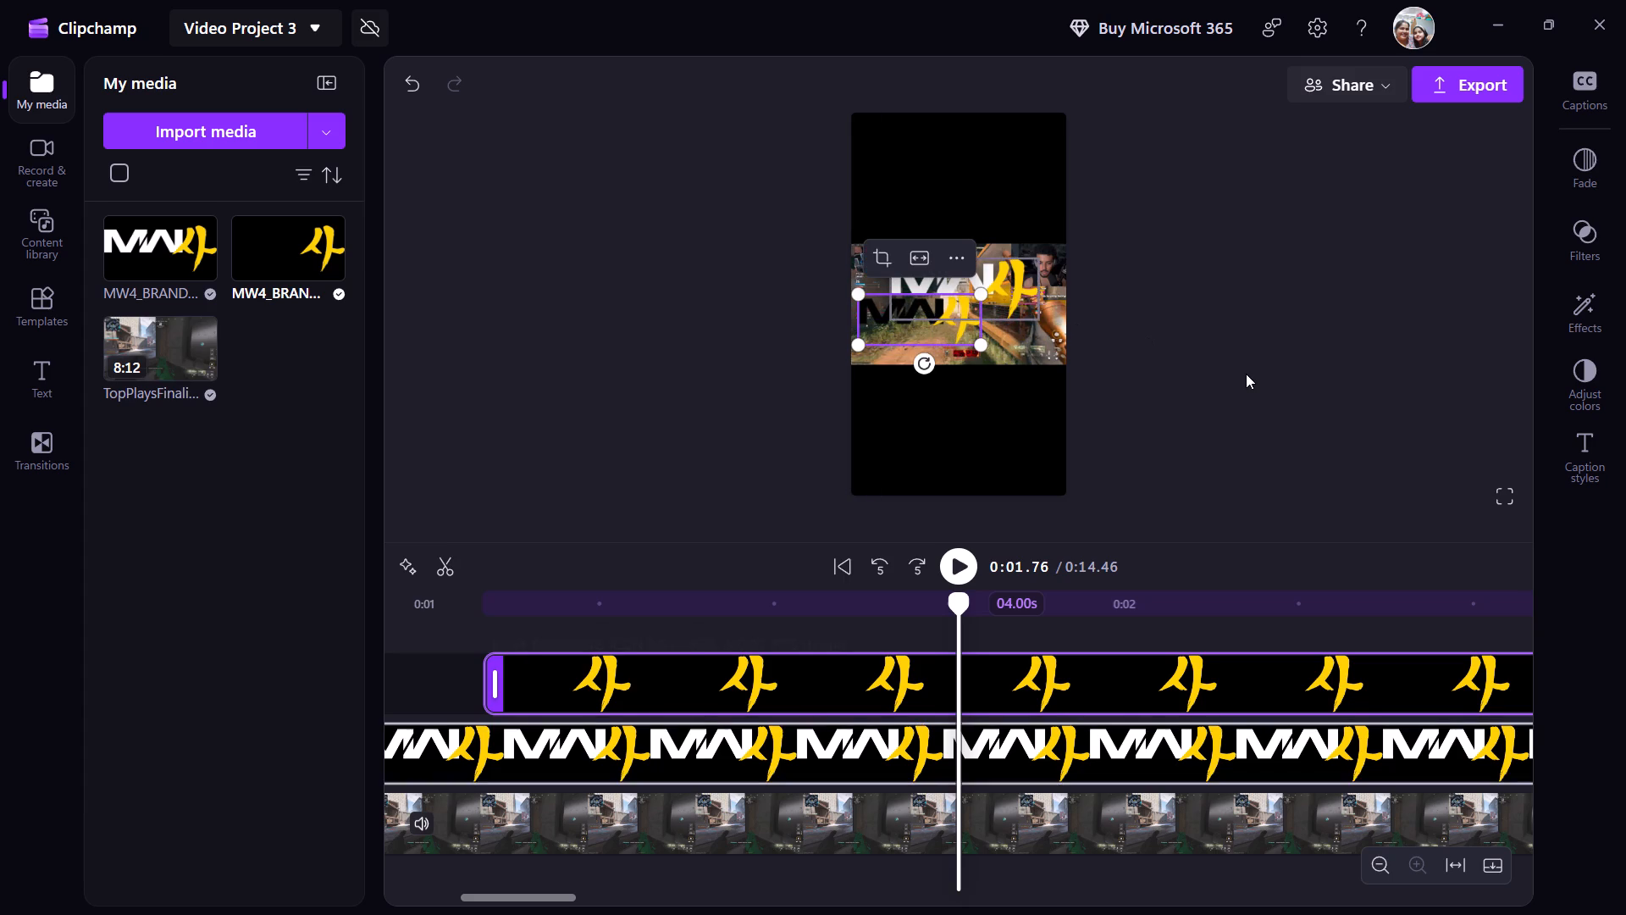
left_click(1246, 374)
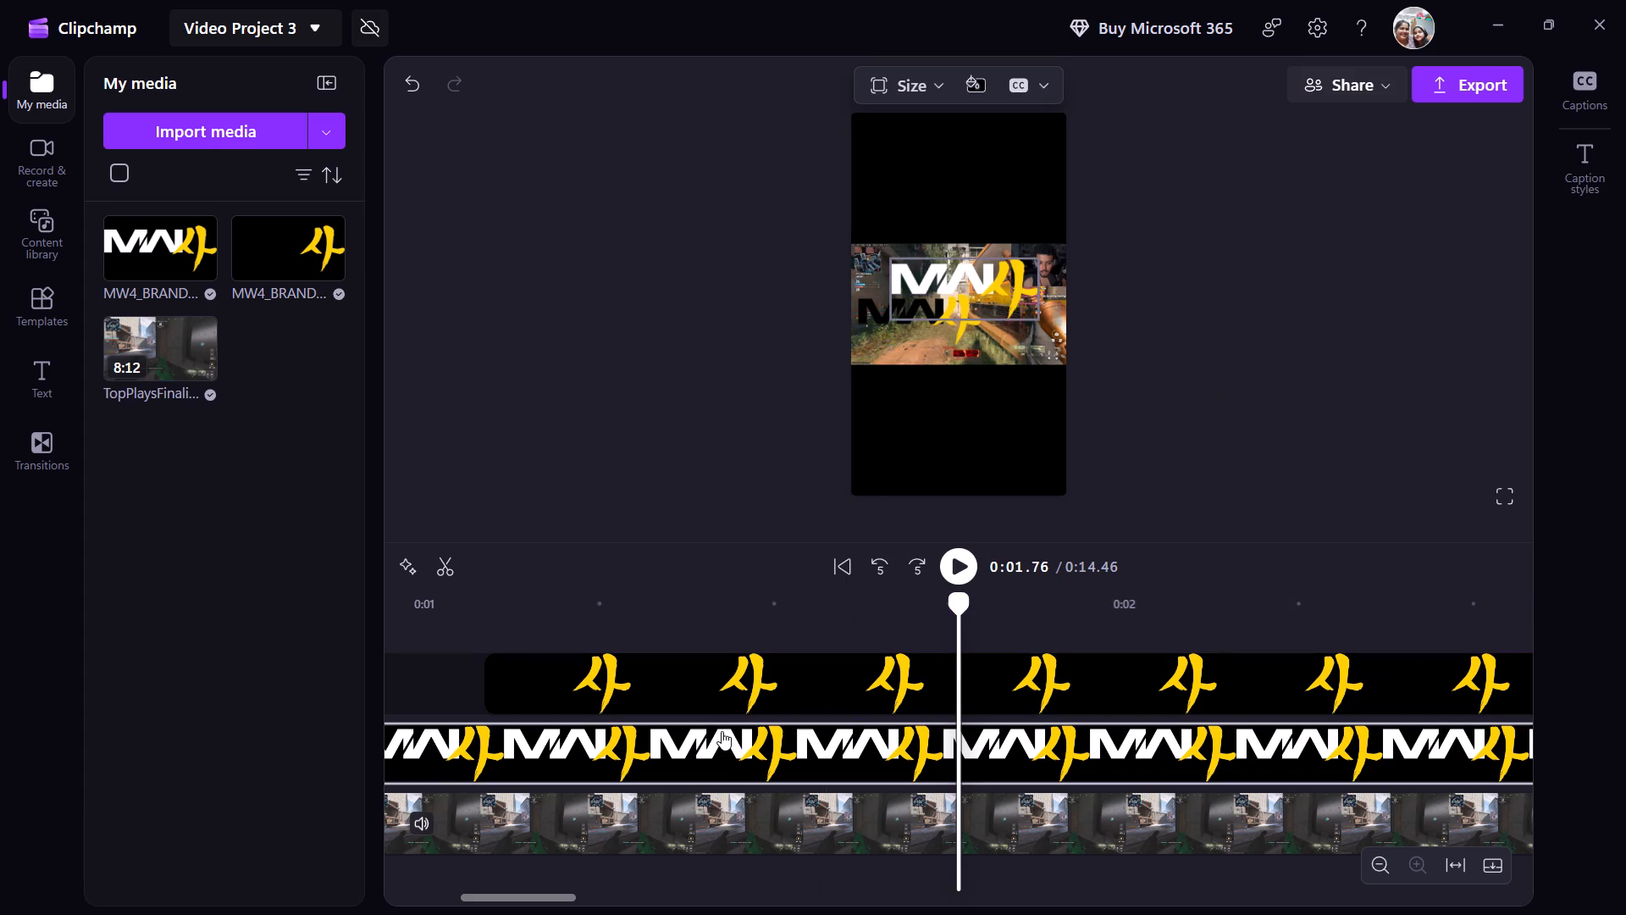
Shift the white-lettered MW4 logo clip later along its track so it starts at about 0:01.84.
left_click_drag(722, 731, 821, 715)
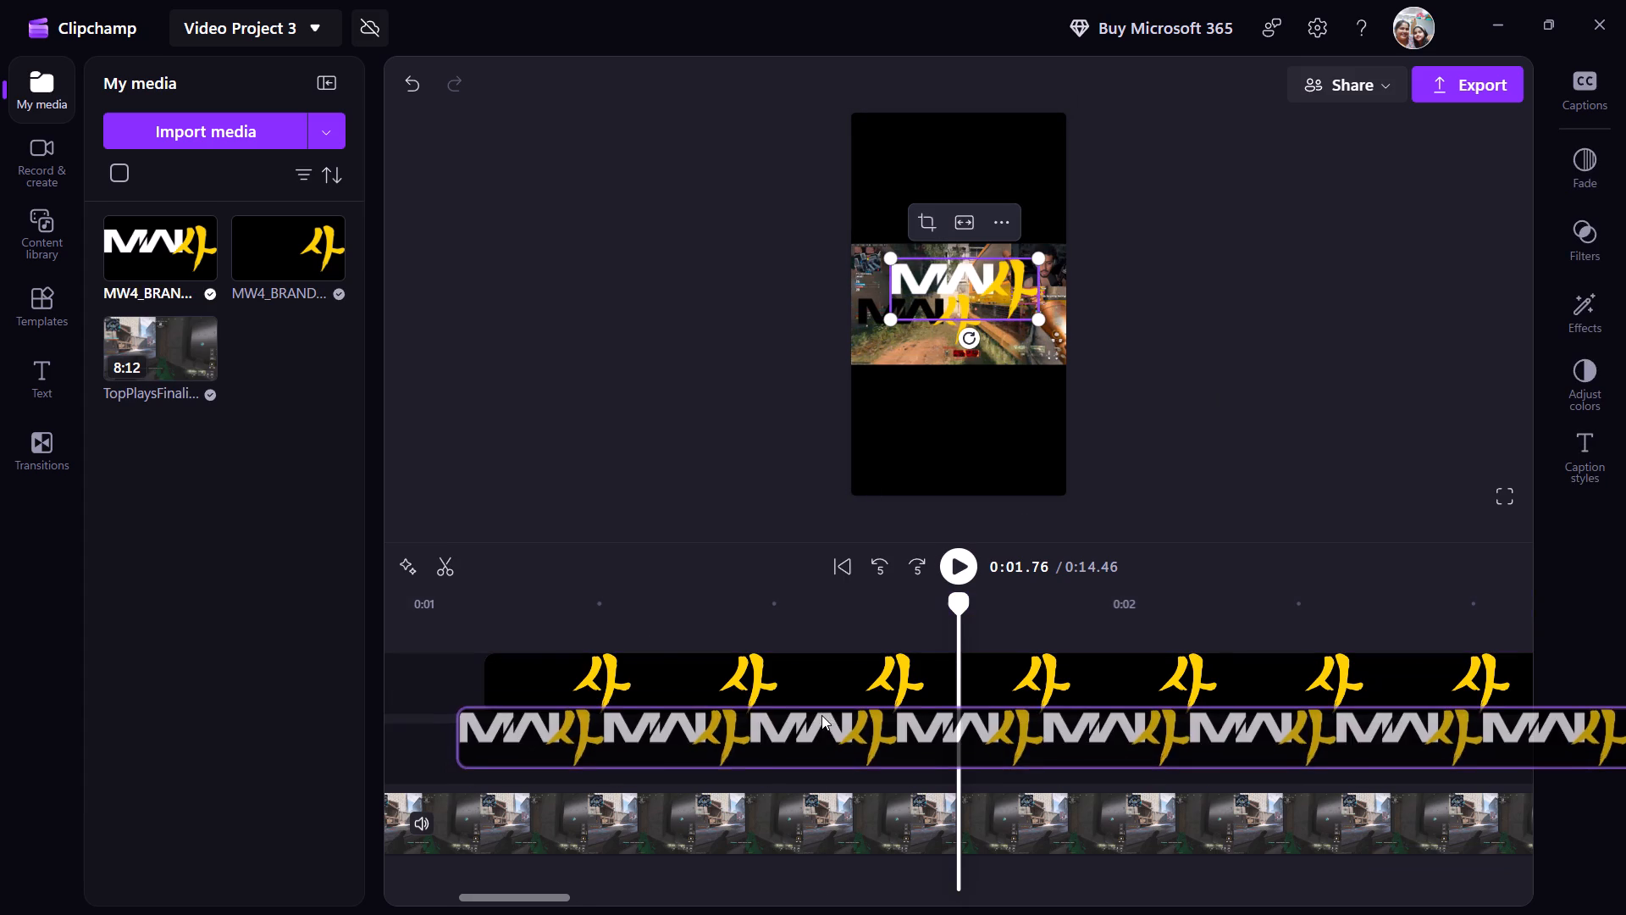
left_click_drag(821, 715, 1083, 724)
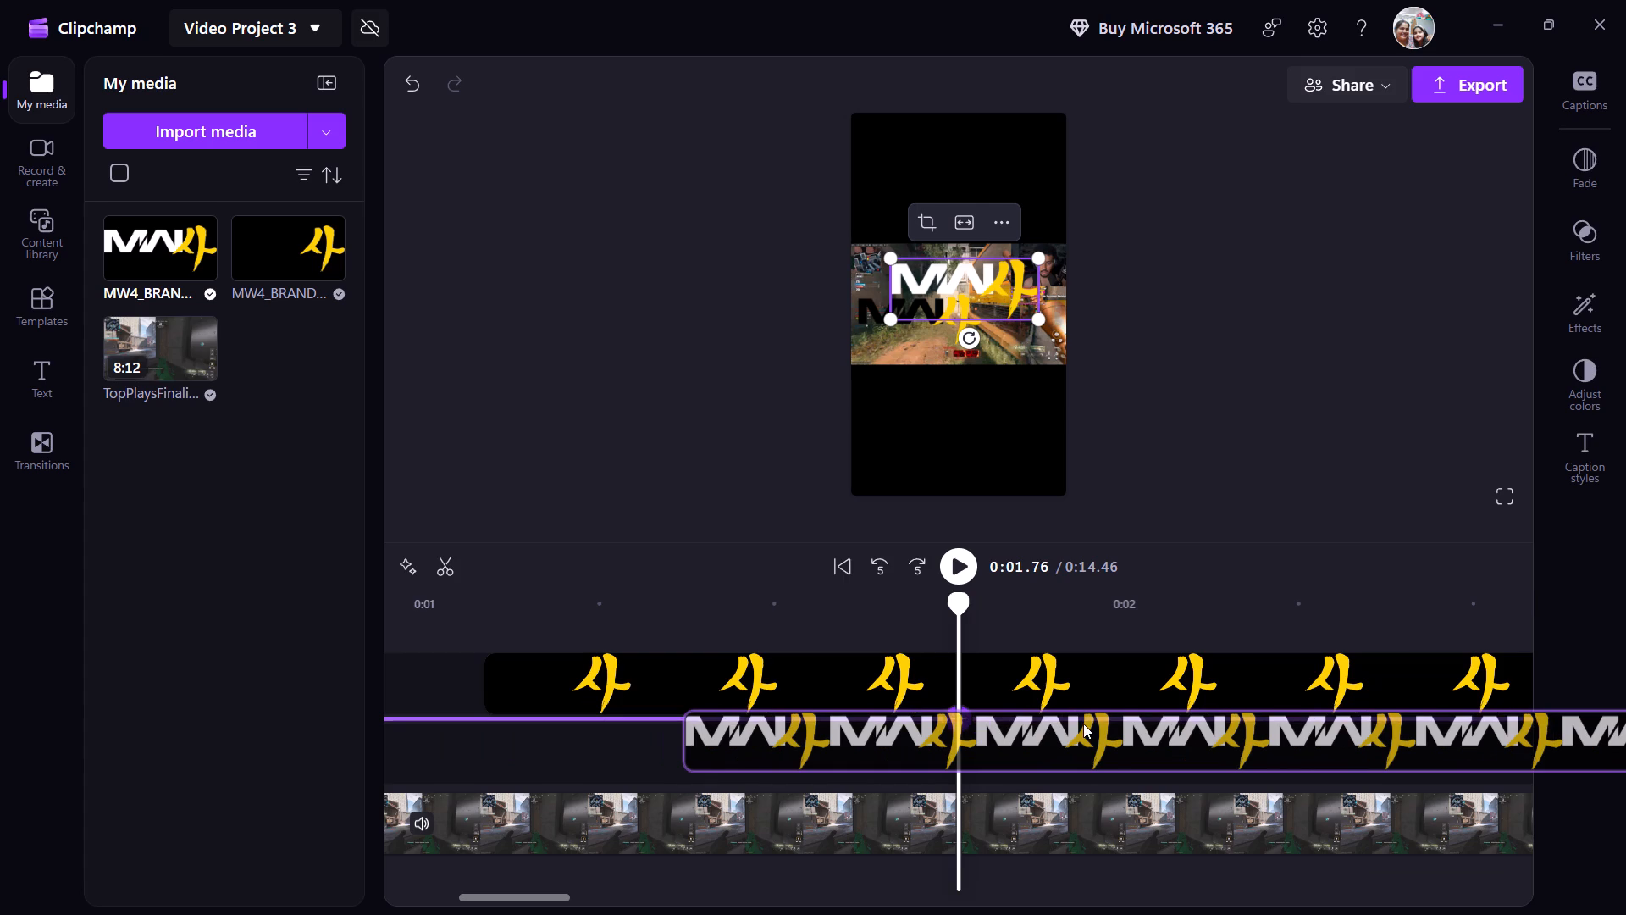
left_click_drag(1083, 724, 1376, 735)
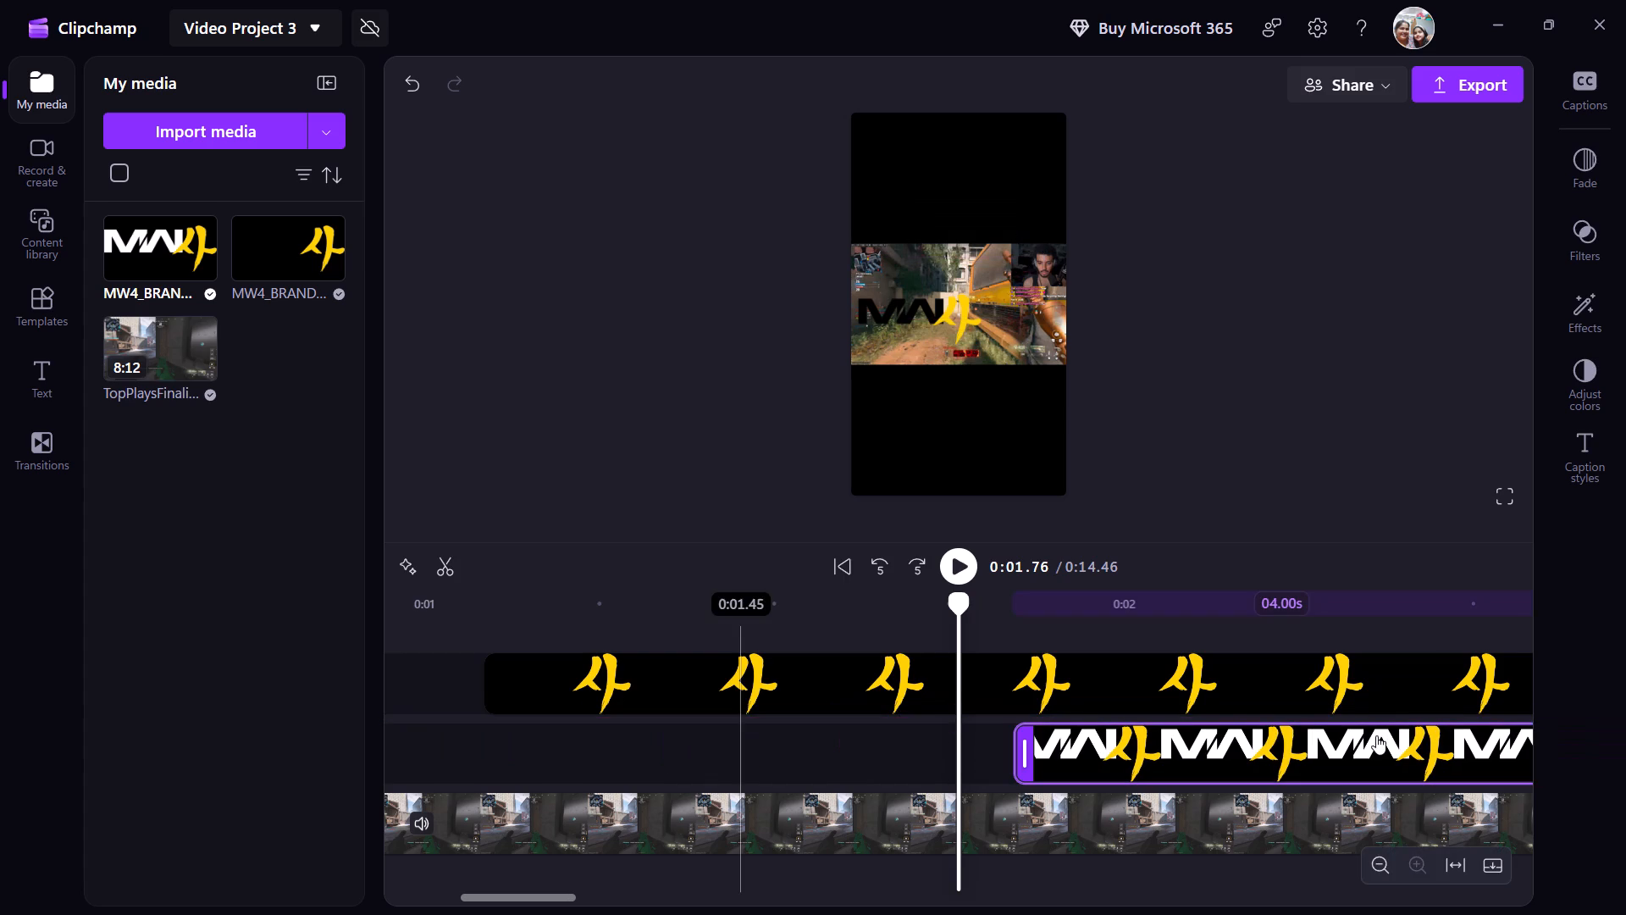
Review the timeline out to the end of the gameplay clip and back to the two logo clips.
scroll(1206, 812, "left", 4)
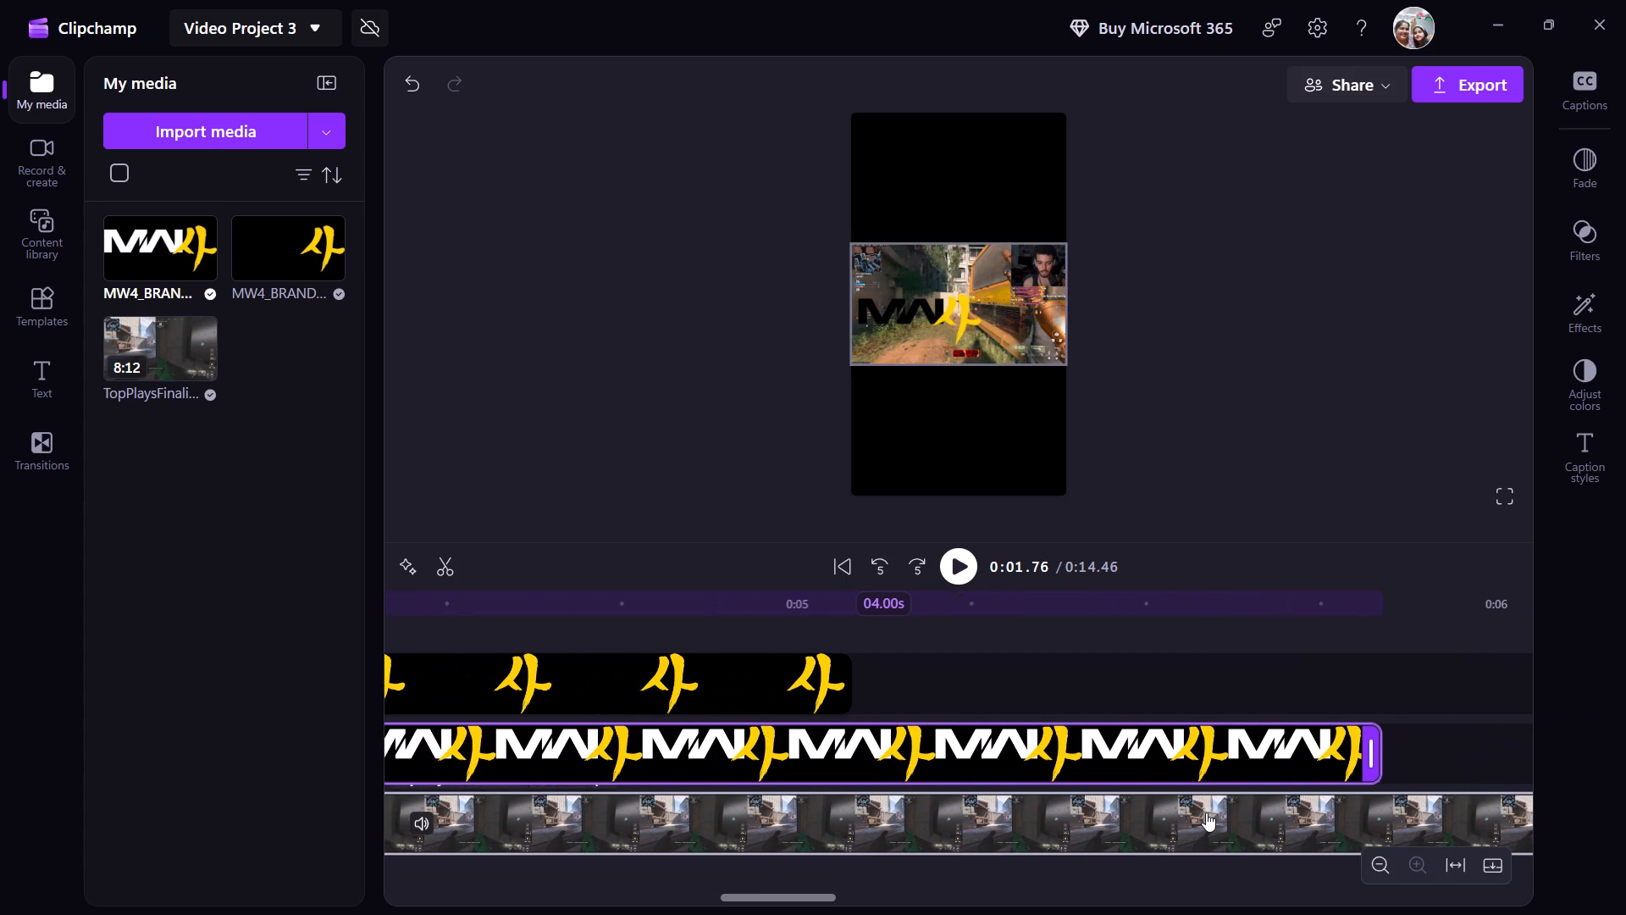
scroll(1206, 812, "left", 10)
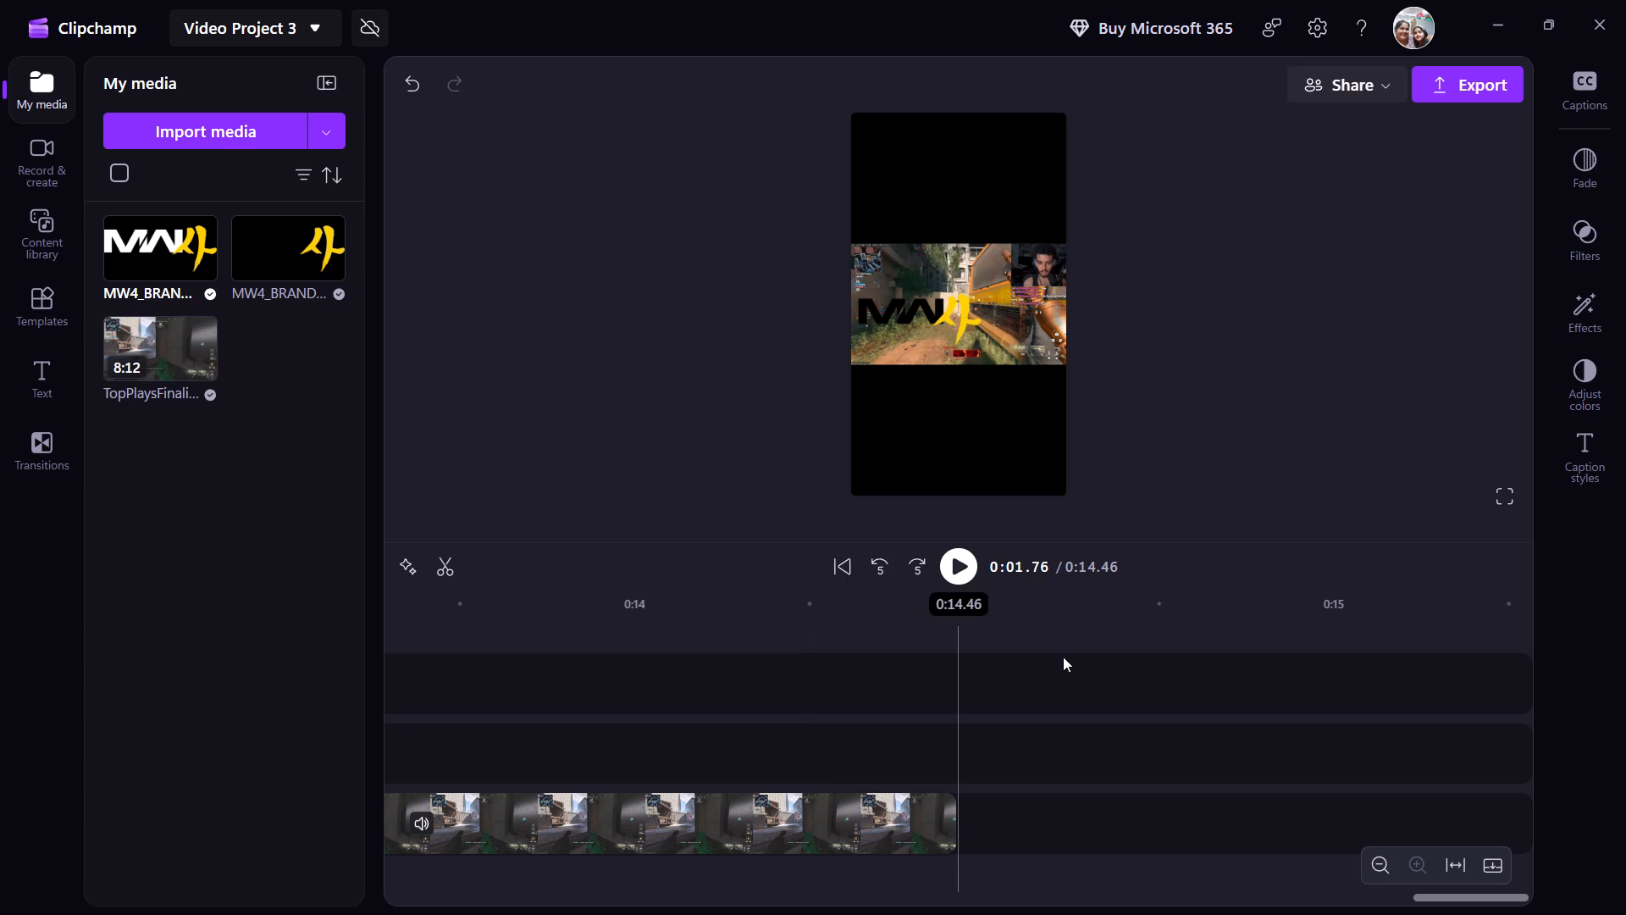
scroll(1063, 657, "right", 4)
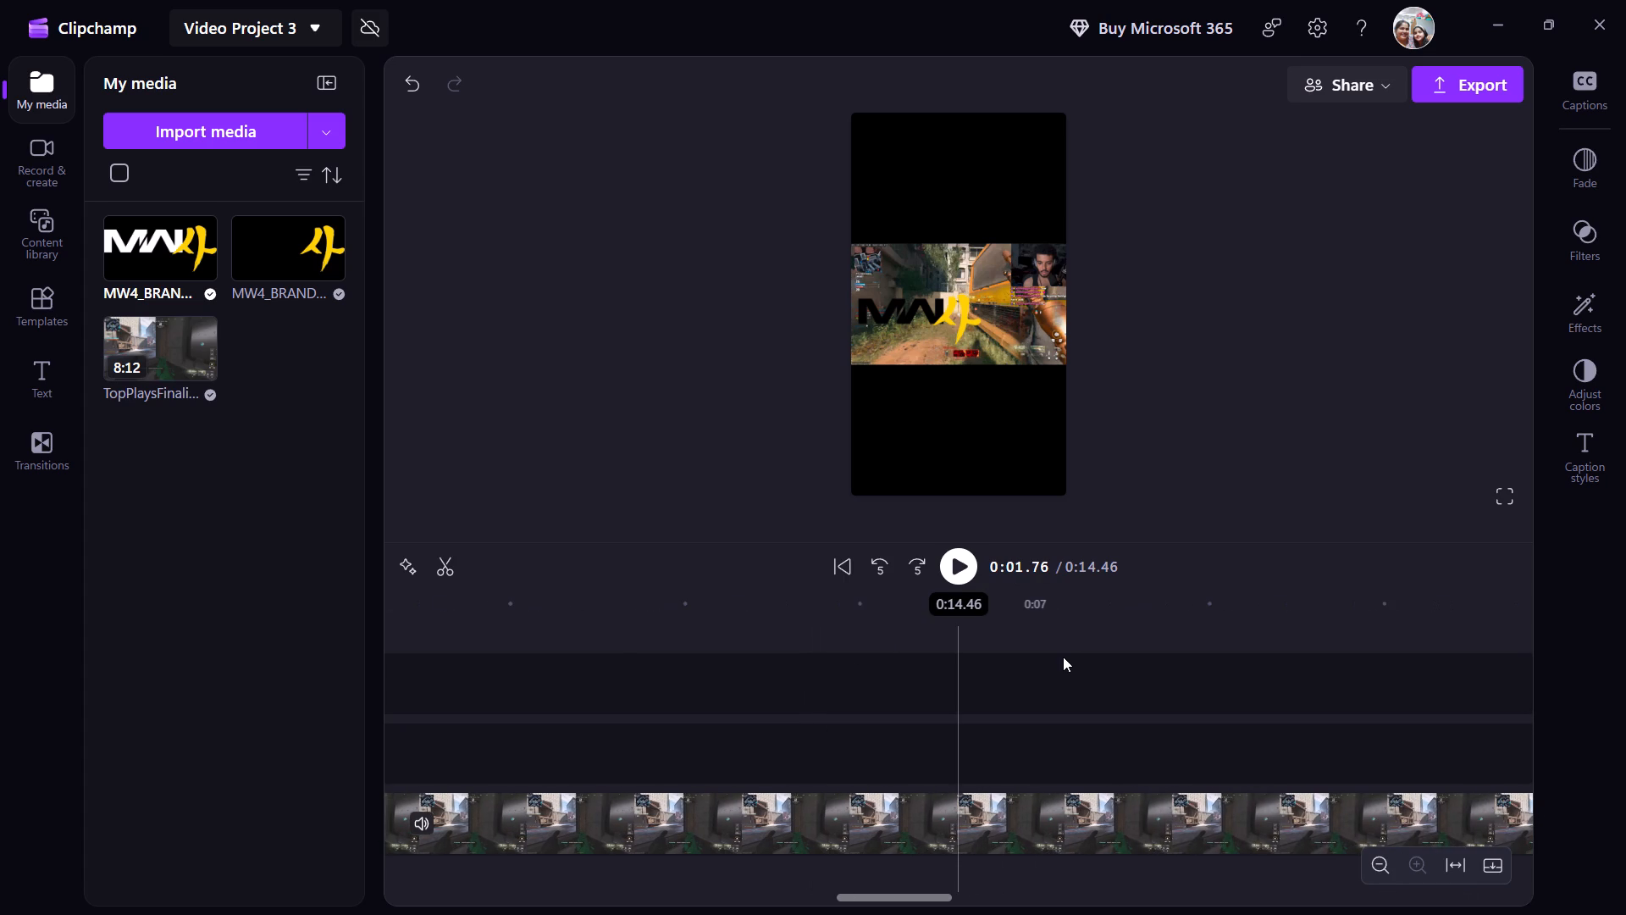
scroll(1063, 657, "right", 2)
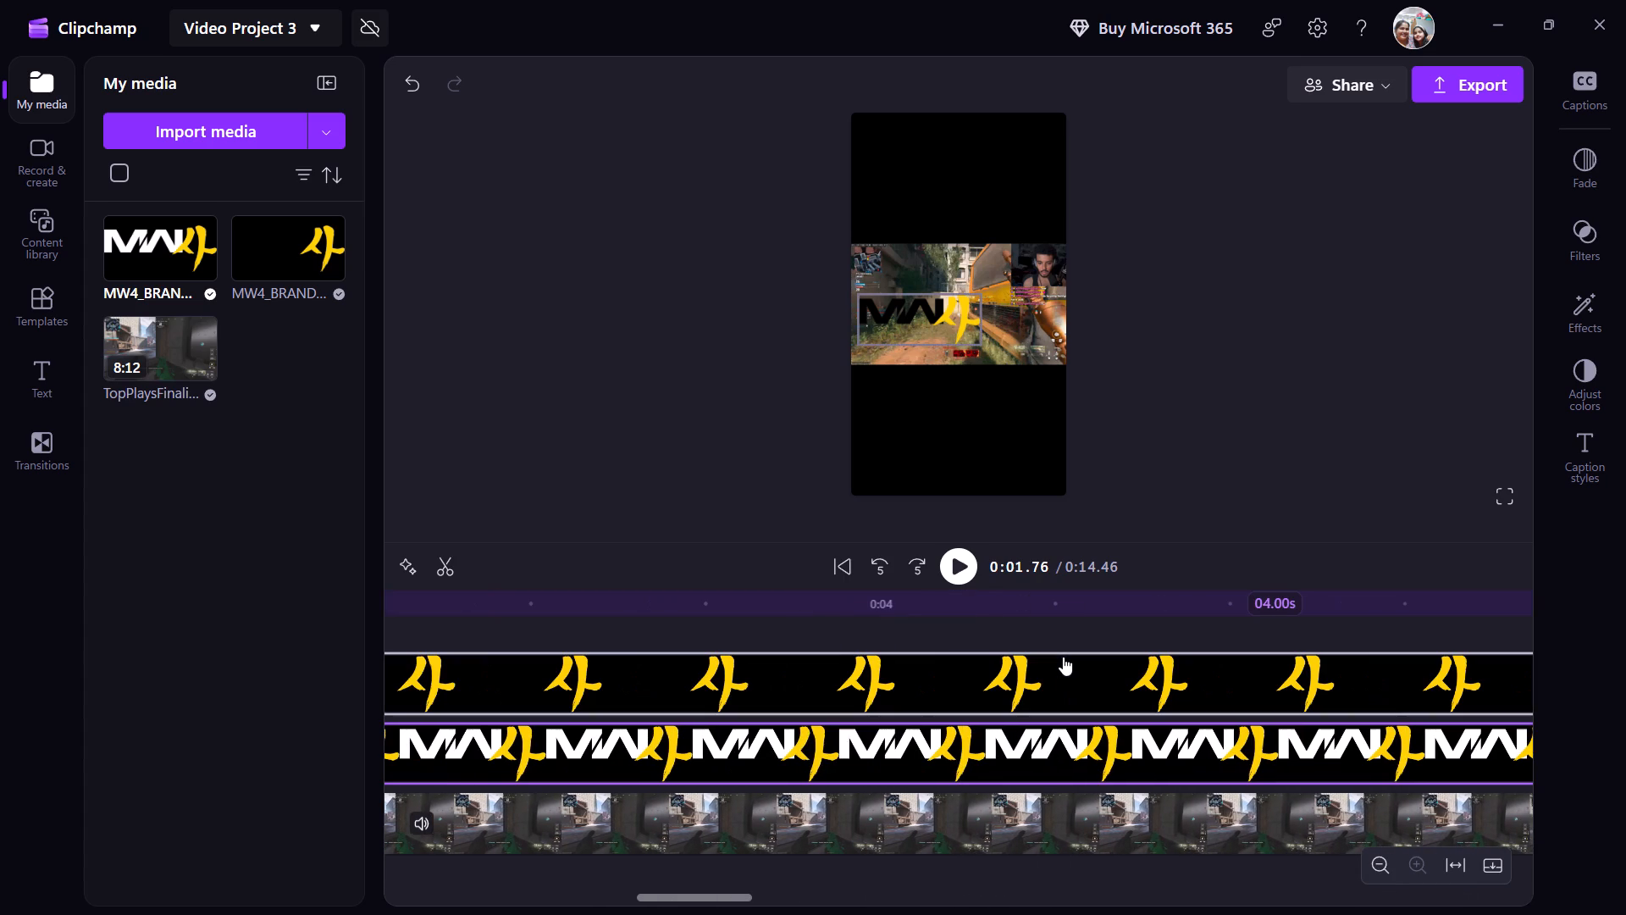
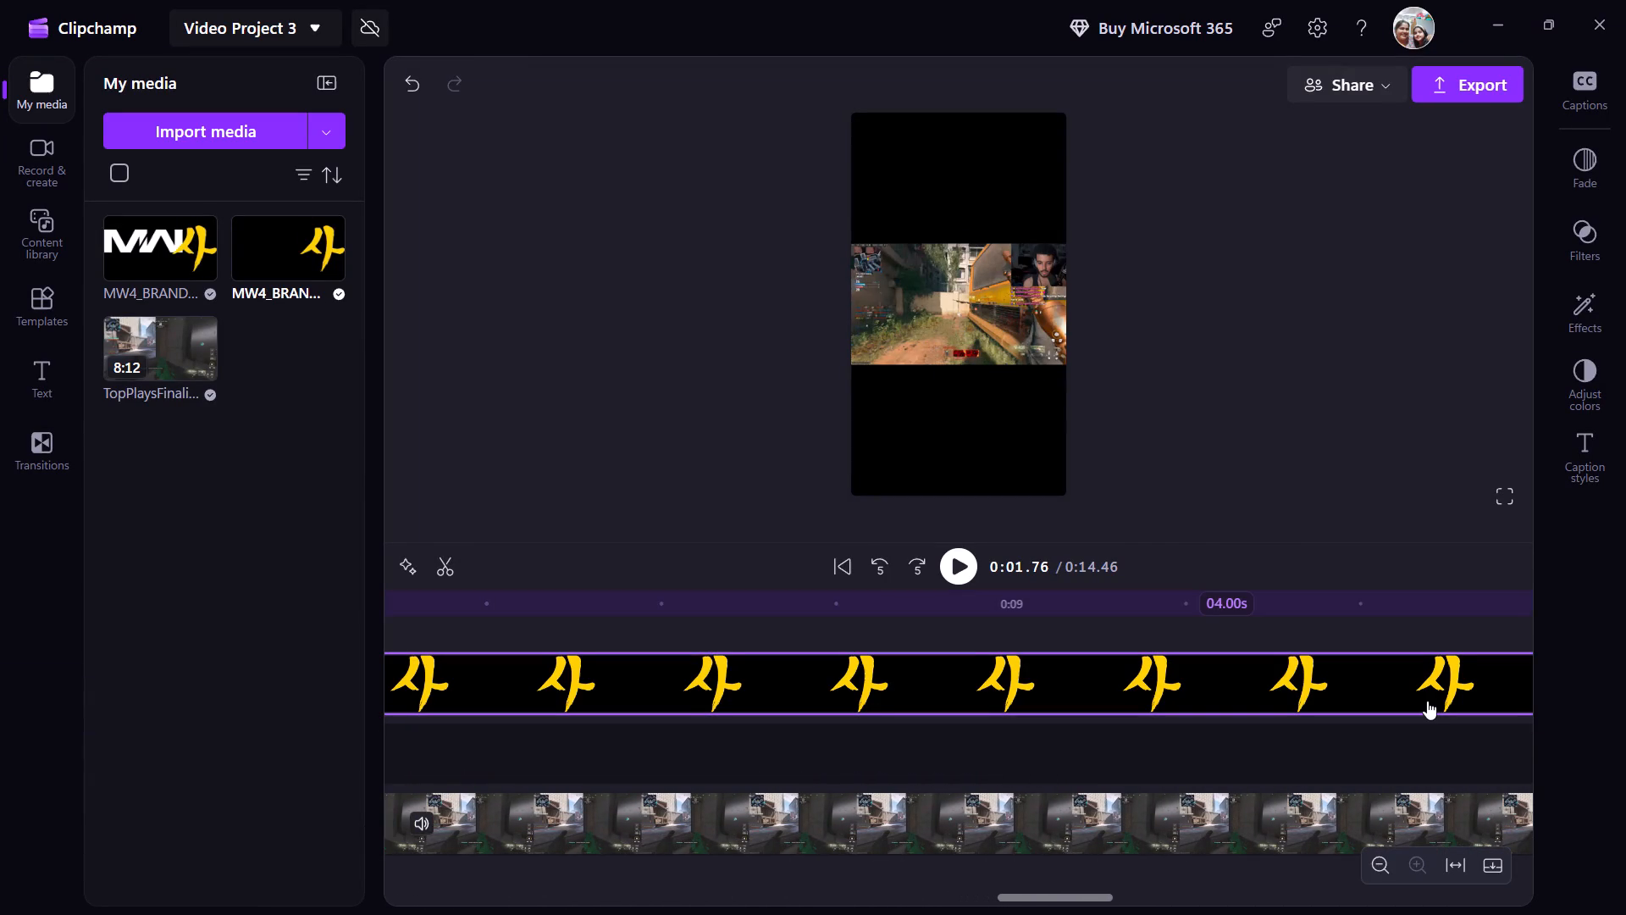
Move the black-lettered MW4 logo clip later along its track so it starts at about 0:14.4, near the end of the gameplay clip.
scroll(1427, 701, "down", 3, "ctrl")
left_click_drag(1427, 701, 1490, 696)
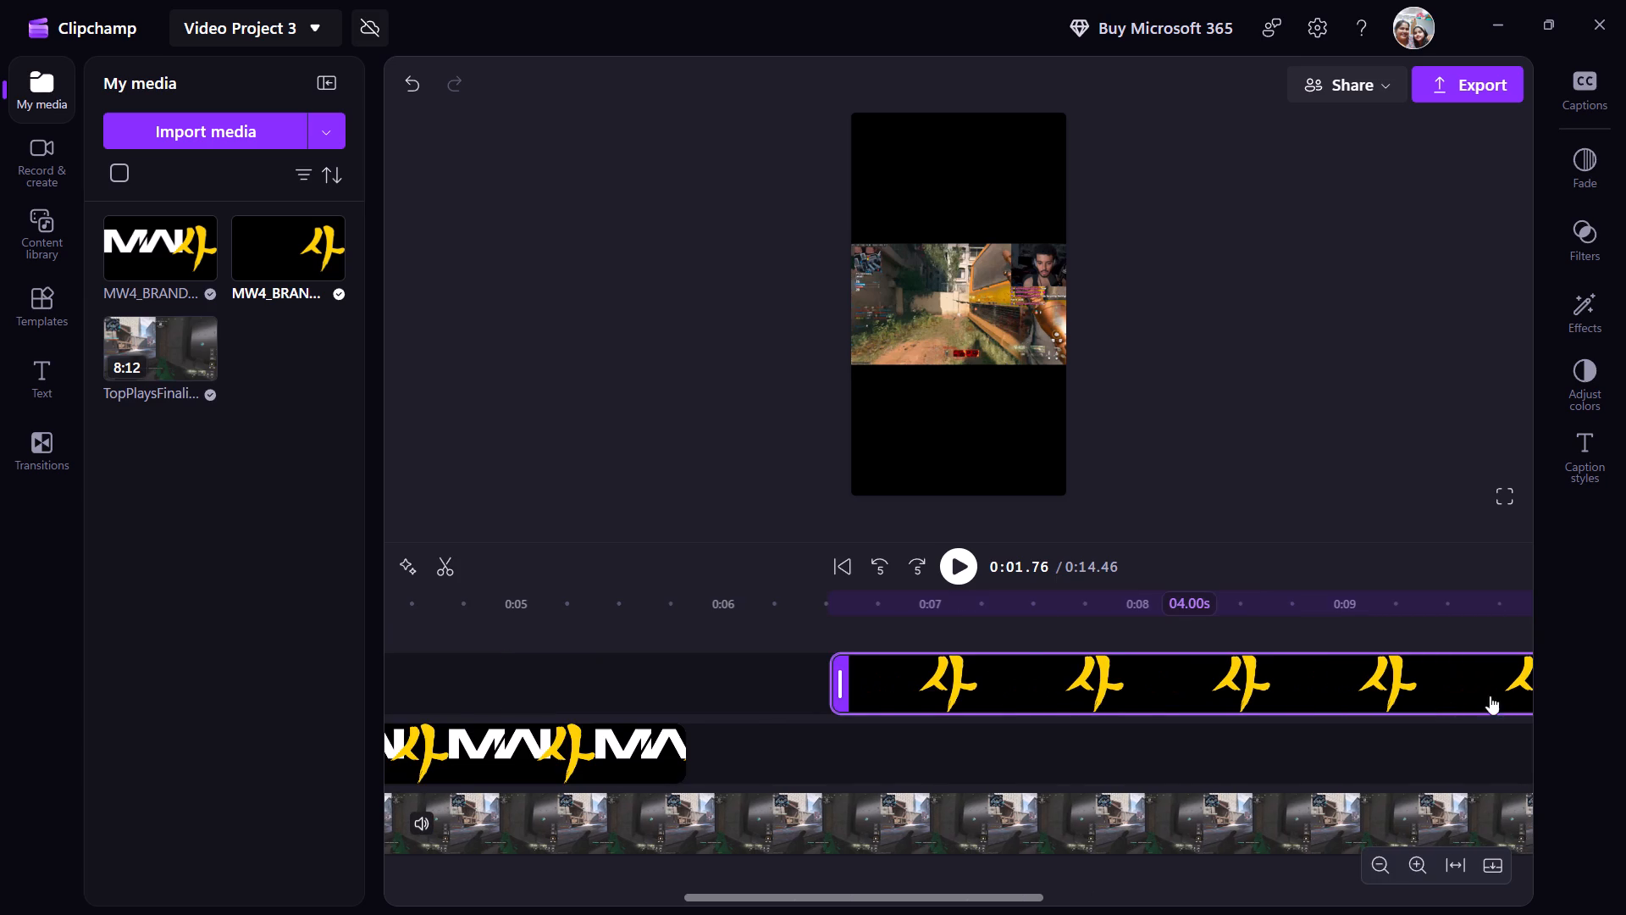
left_click_drag(1490, 696, 1624, 690)
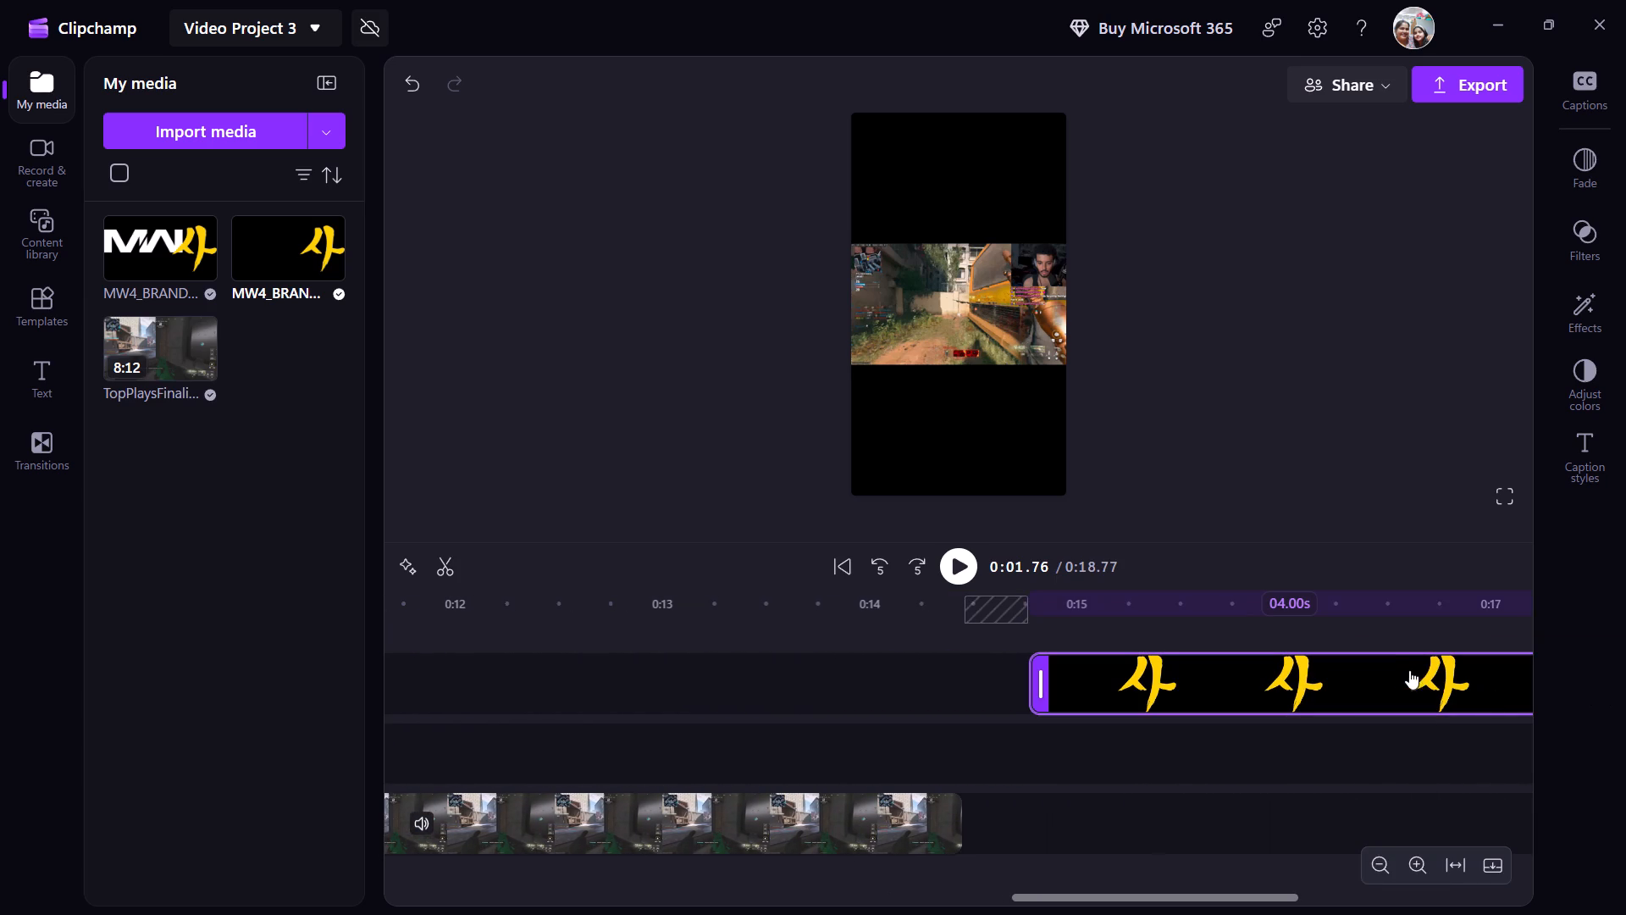
left_click_drag(1403, 672, 1324, 687)
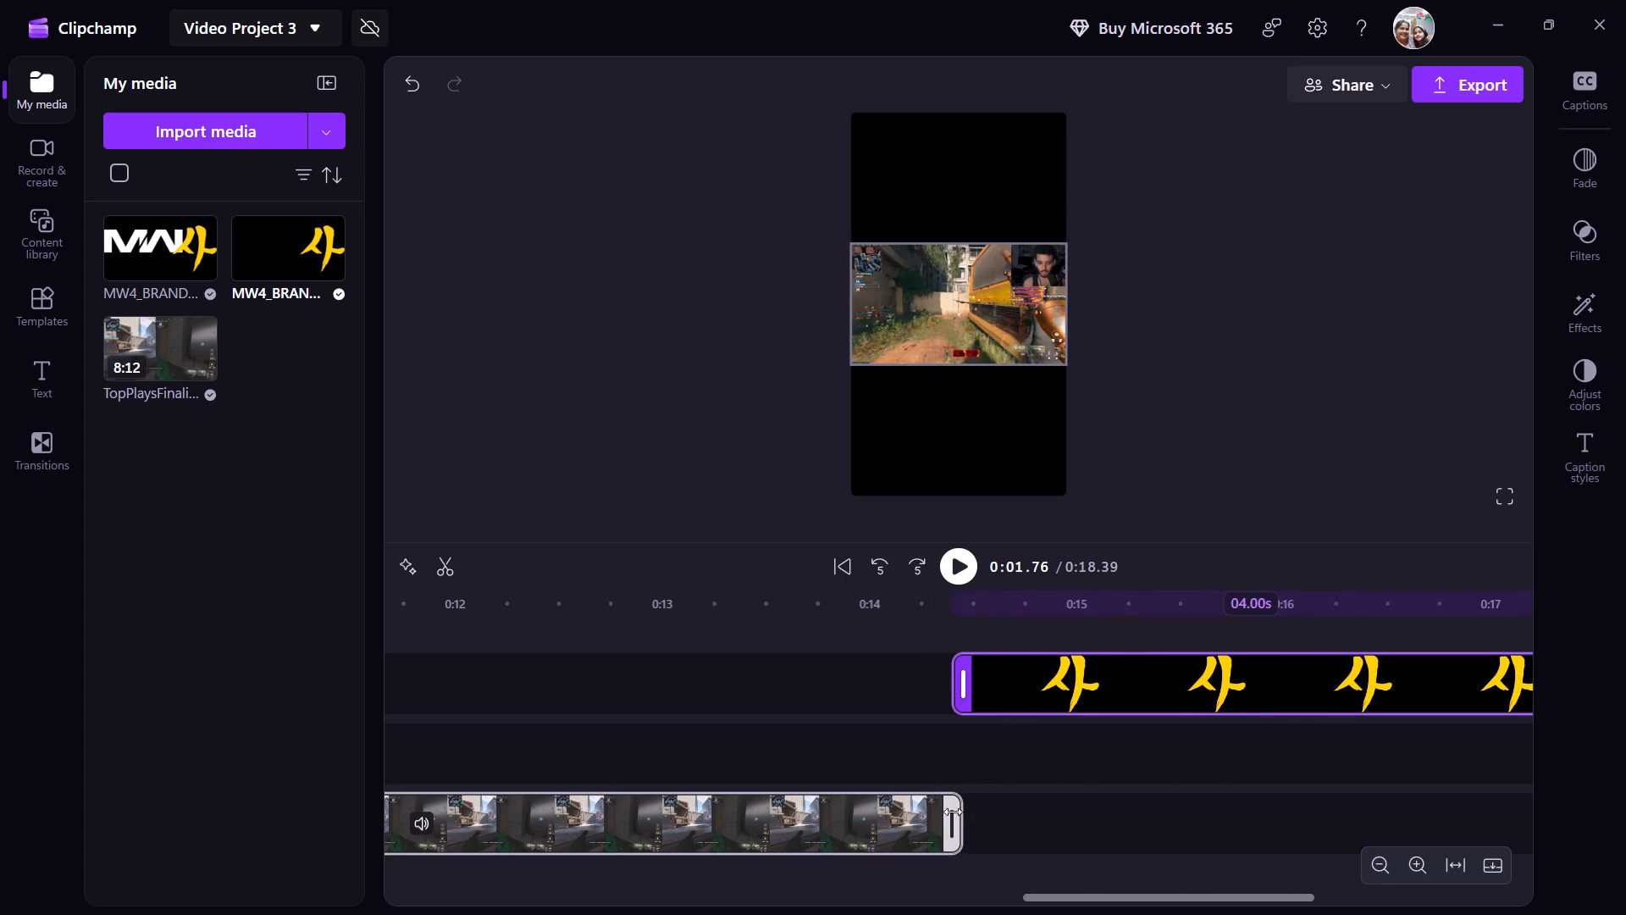
Play and scrub through the last seconds of the gameplay clip to find where its picture cuts to black.
left_click(869, 647)
left_click(842, 597)
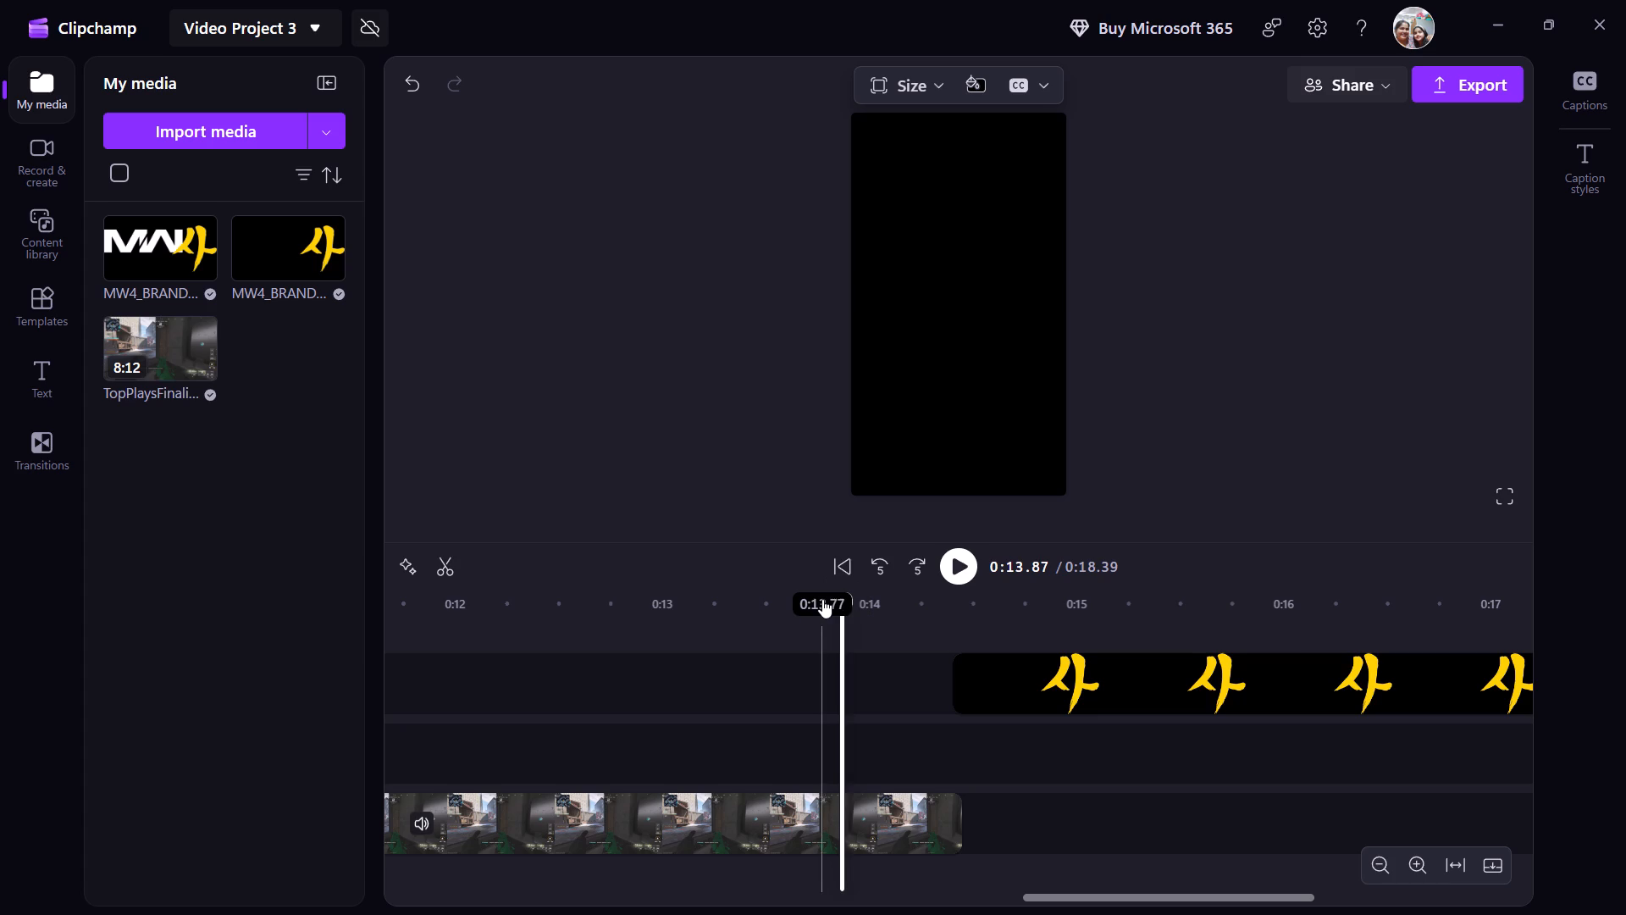
left_click(822, 599)
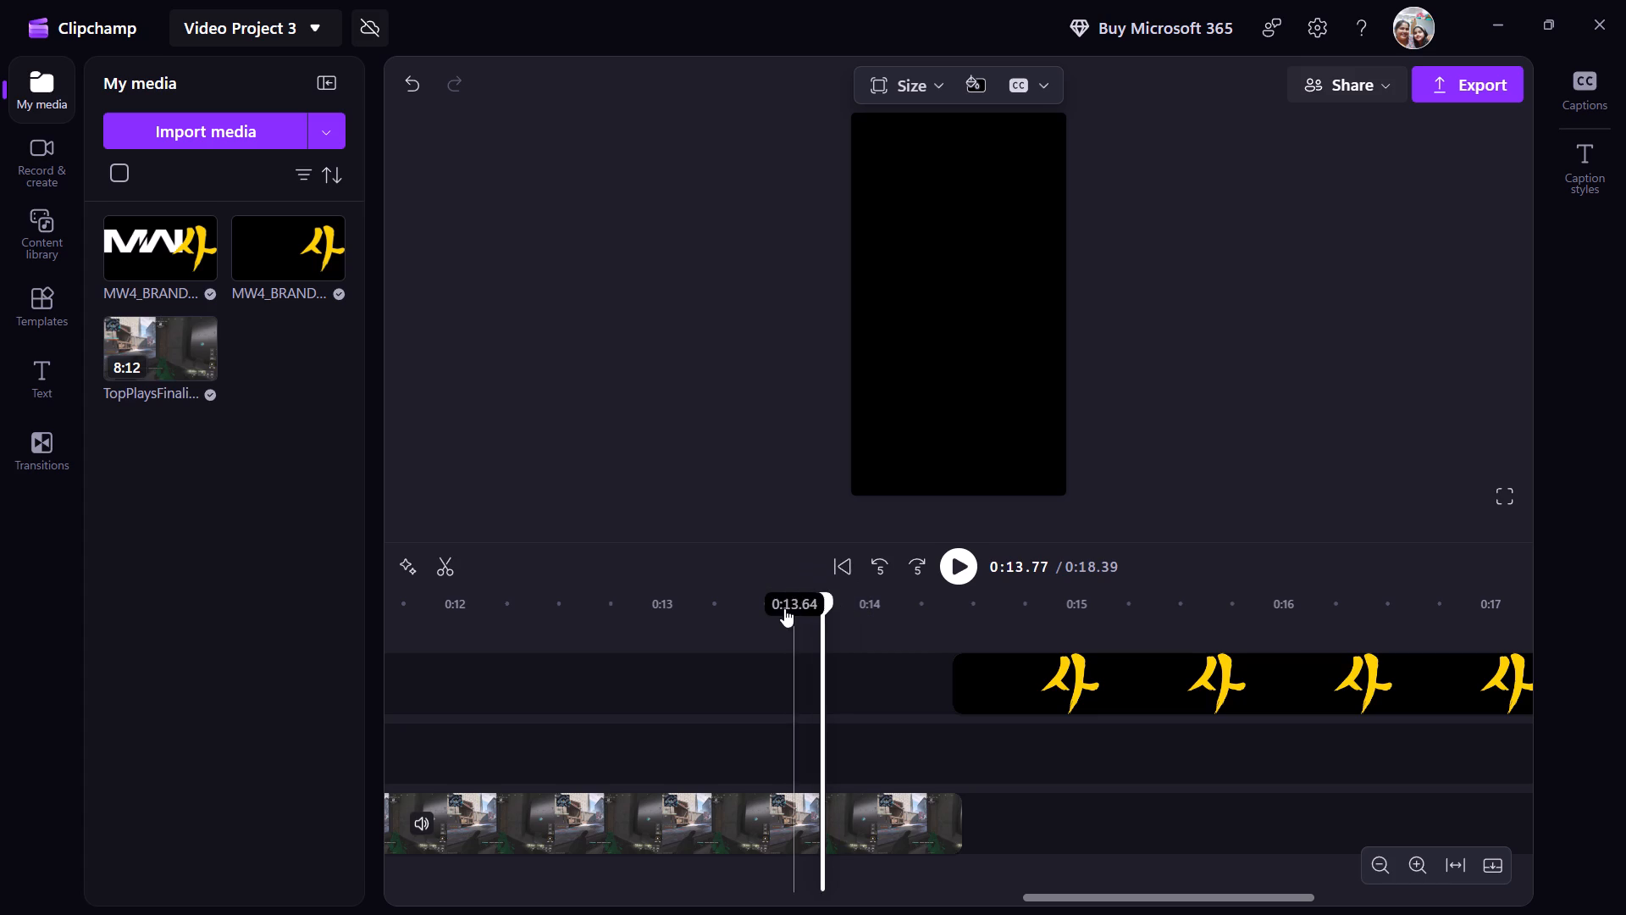
left_click(784, 608)
left_click(967, 558)
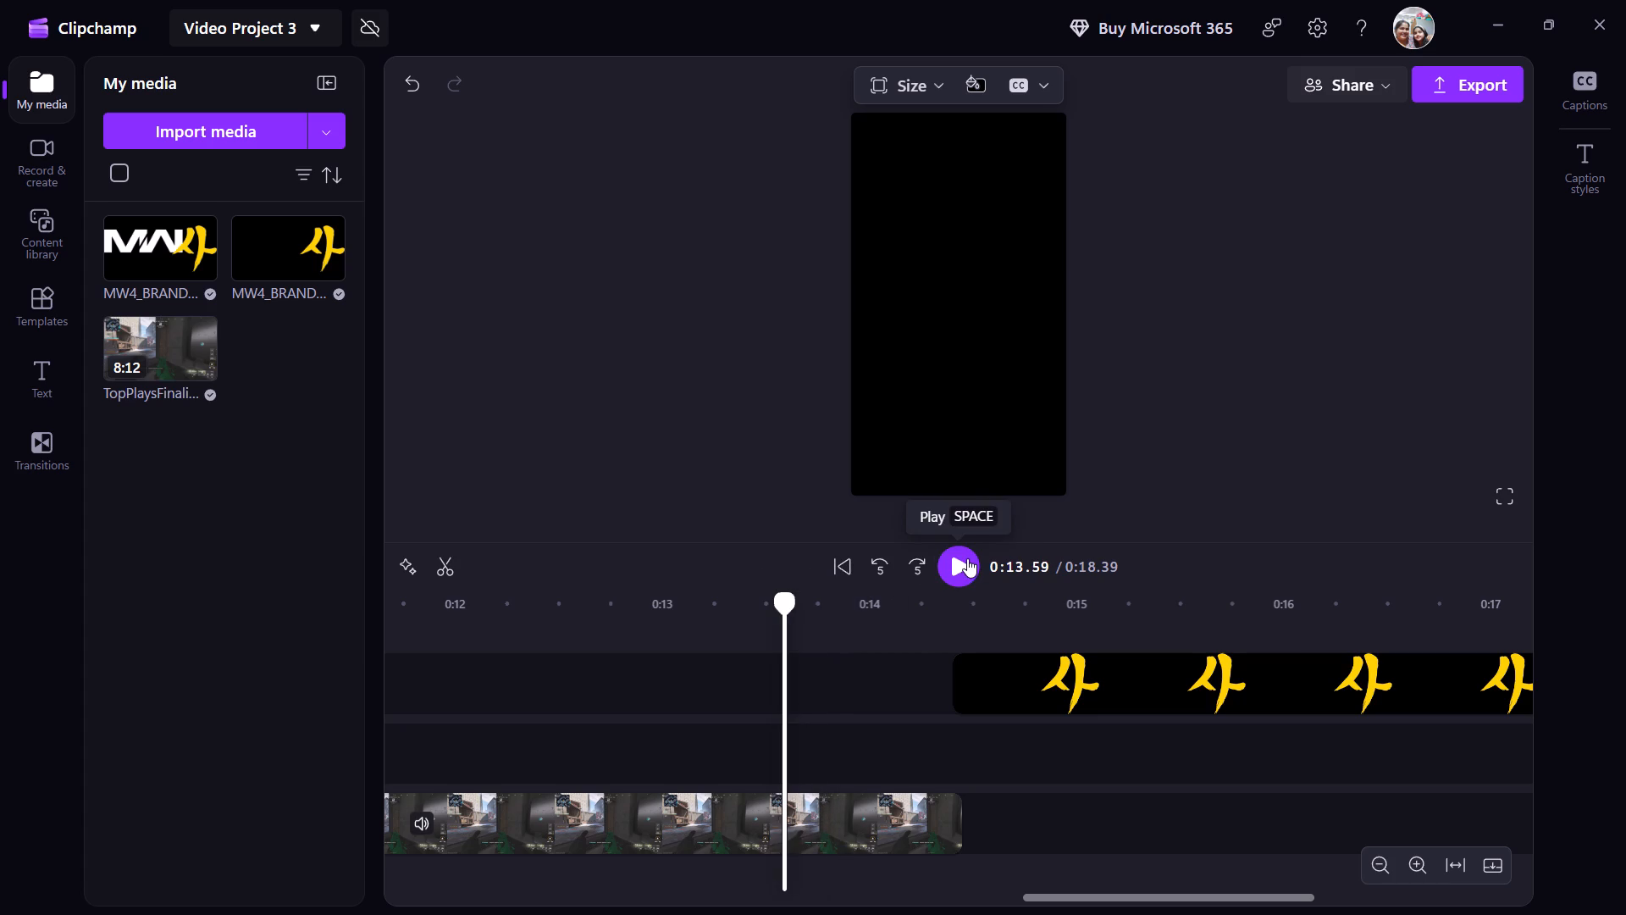
left_click(967, 558)
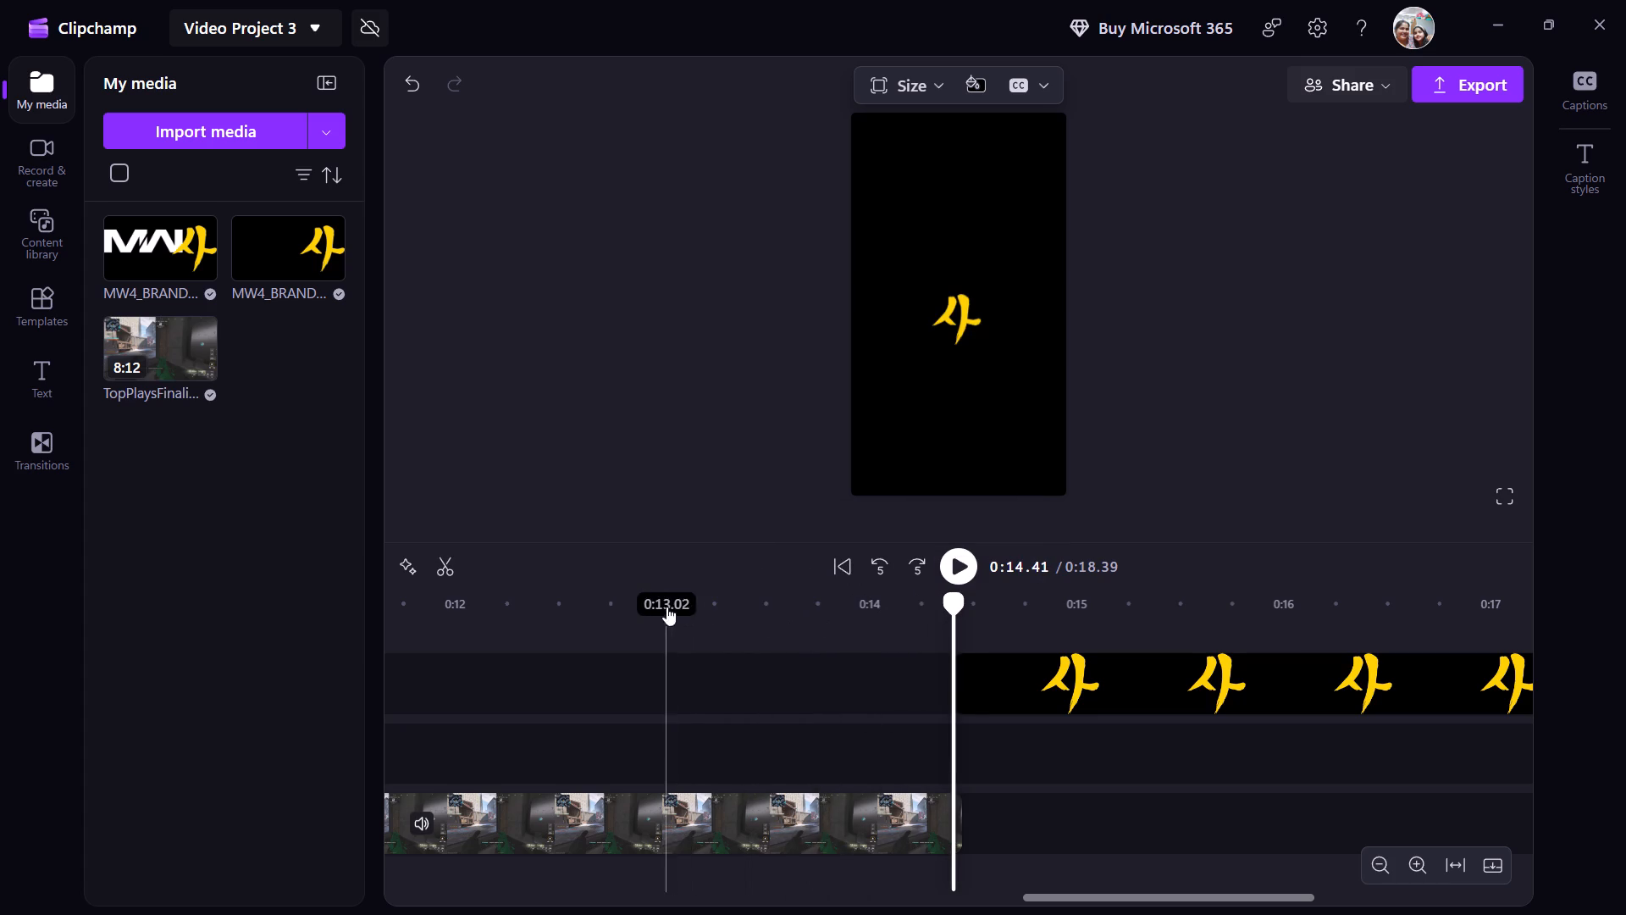
left_click(666, 607)
left_click(956, 567)
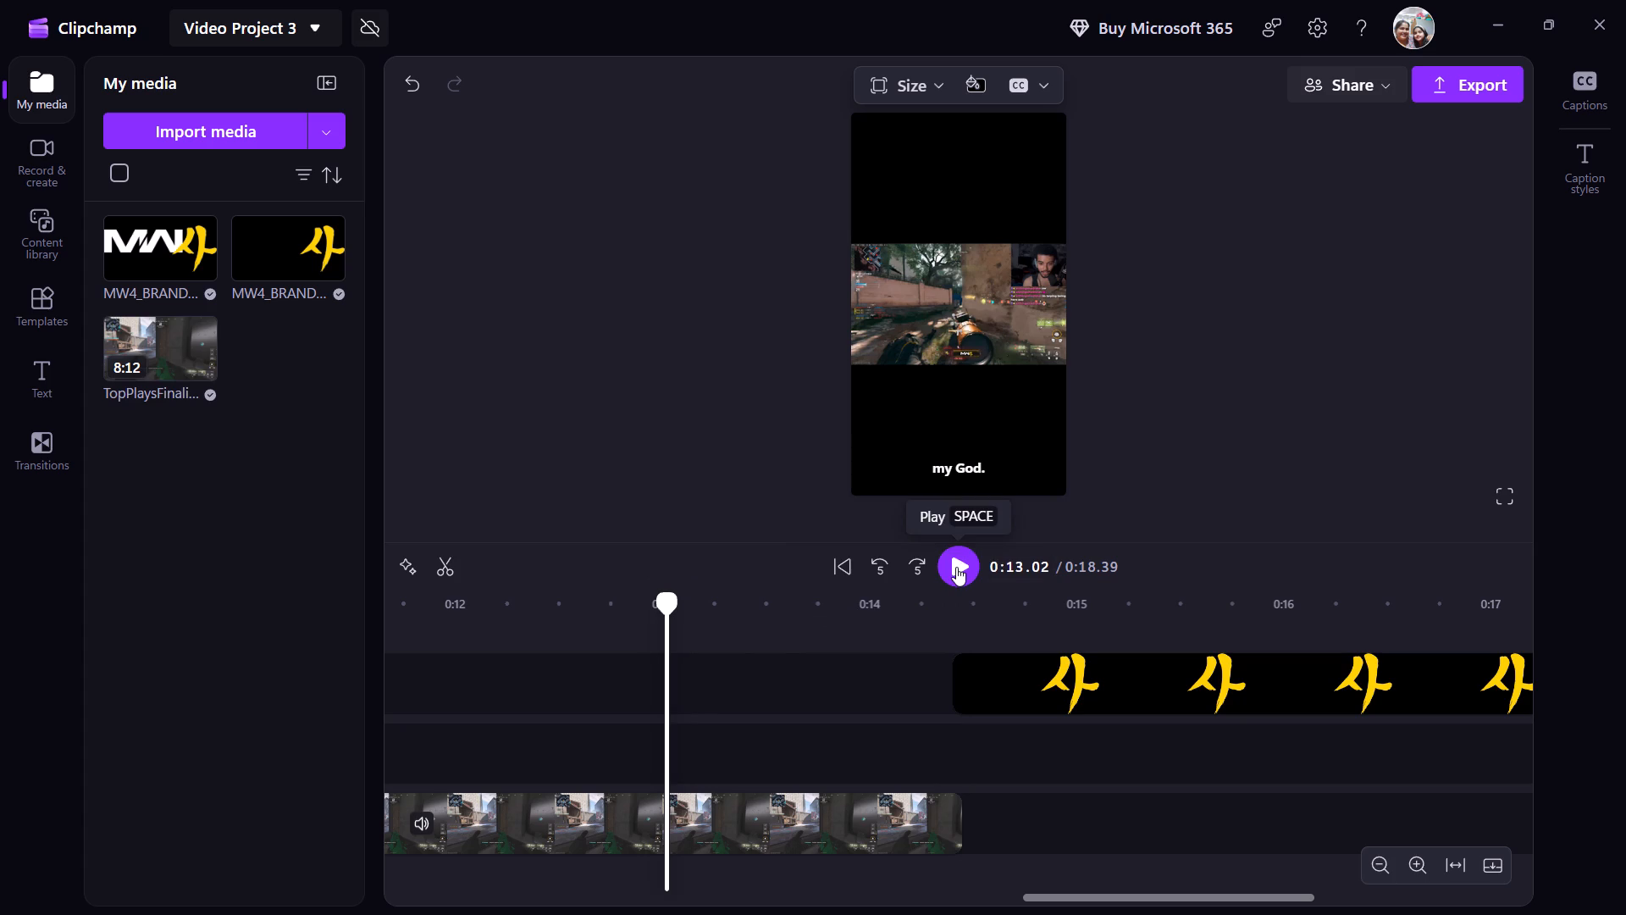
left_click(956, 567)
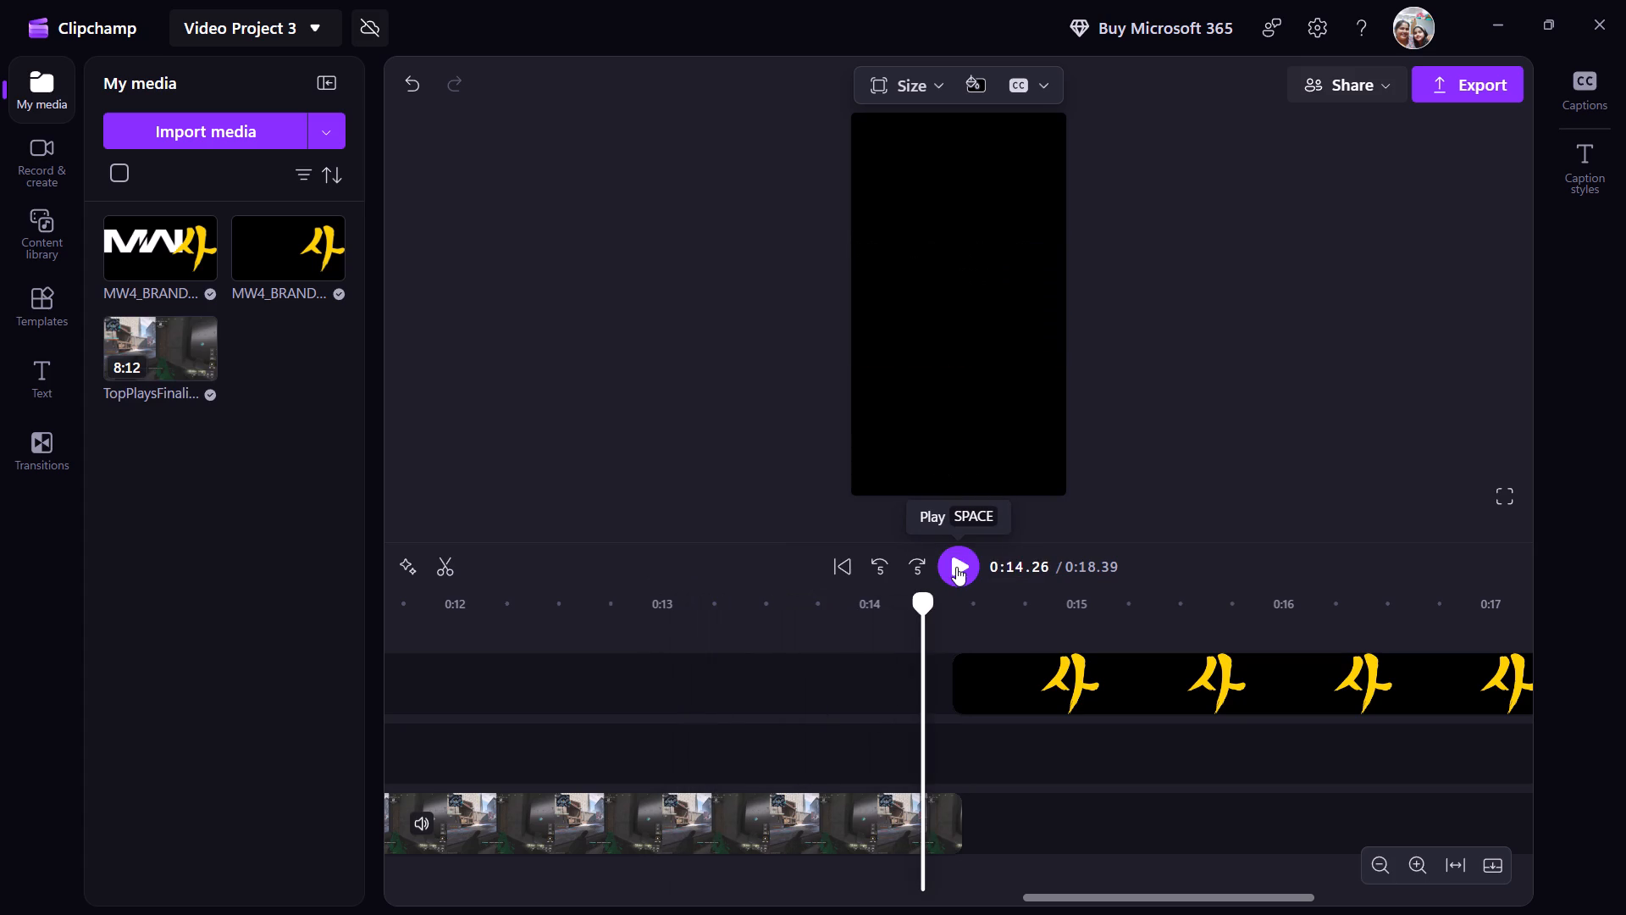
left_click_drag(931, 598, 834, 619)
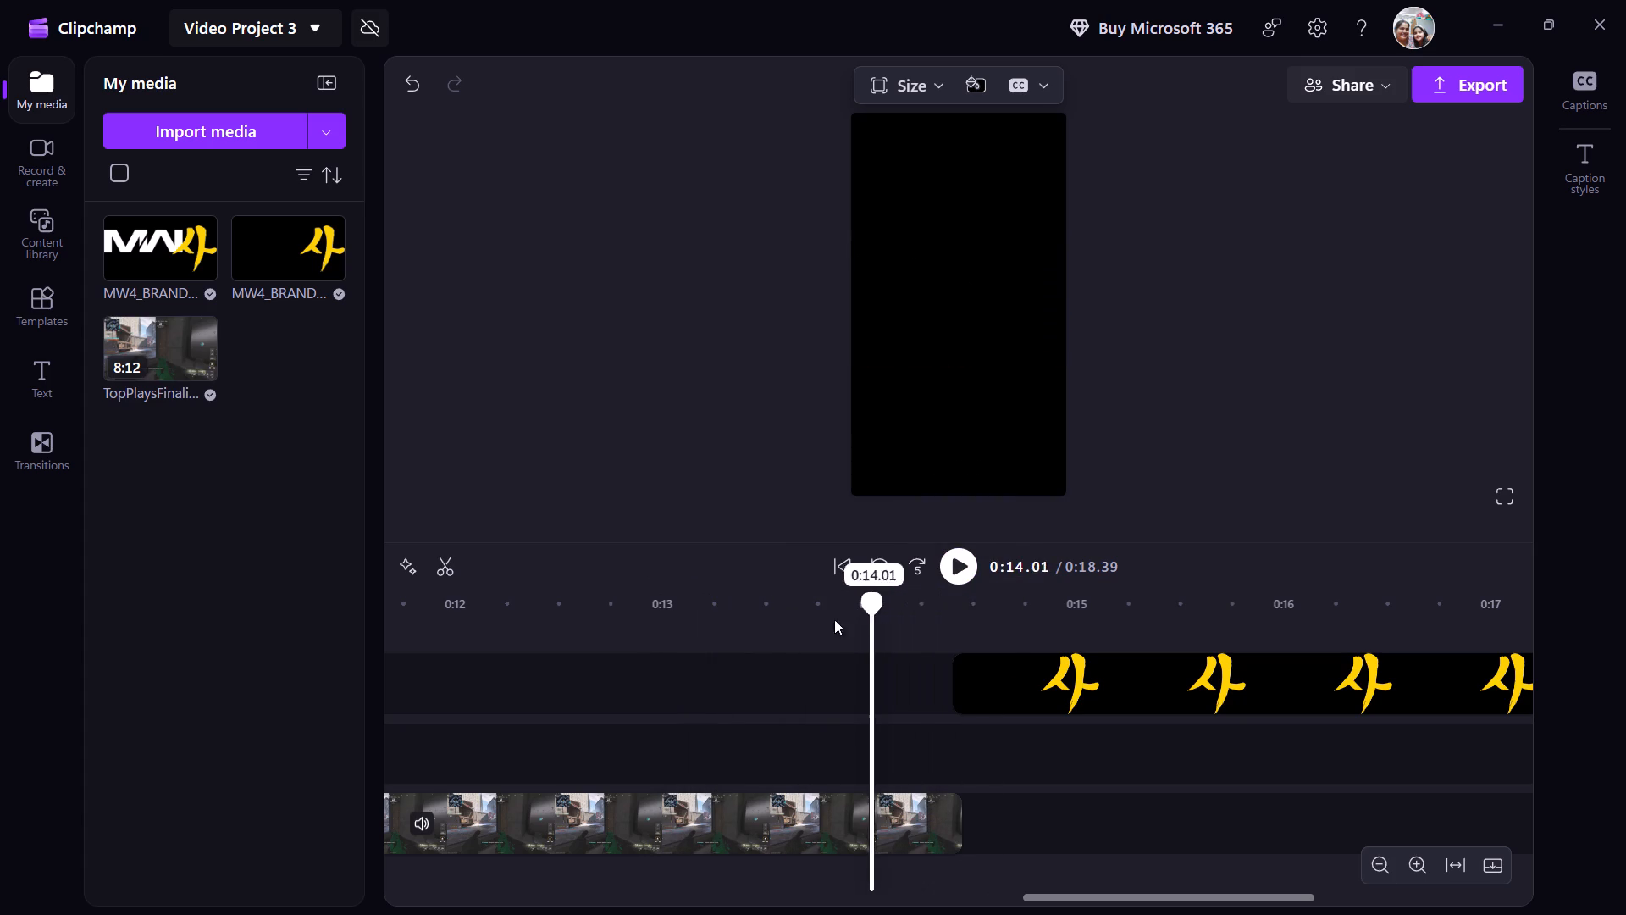
left_click_drag(834, 619, 744, 633)
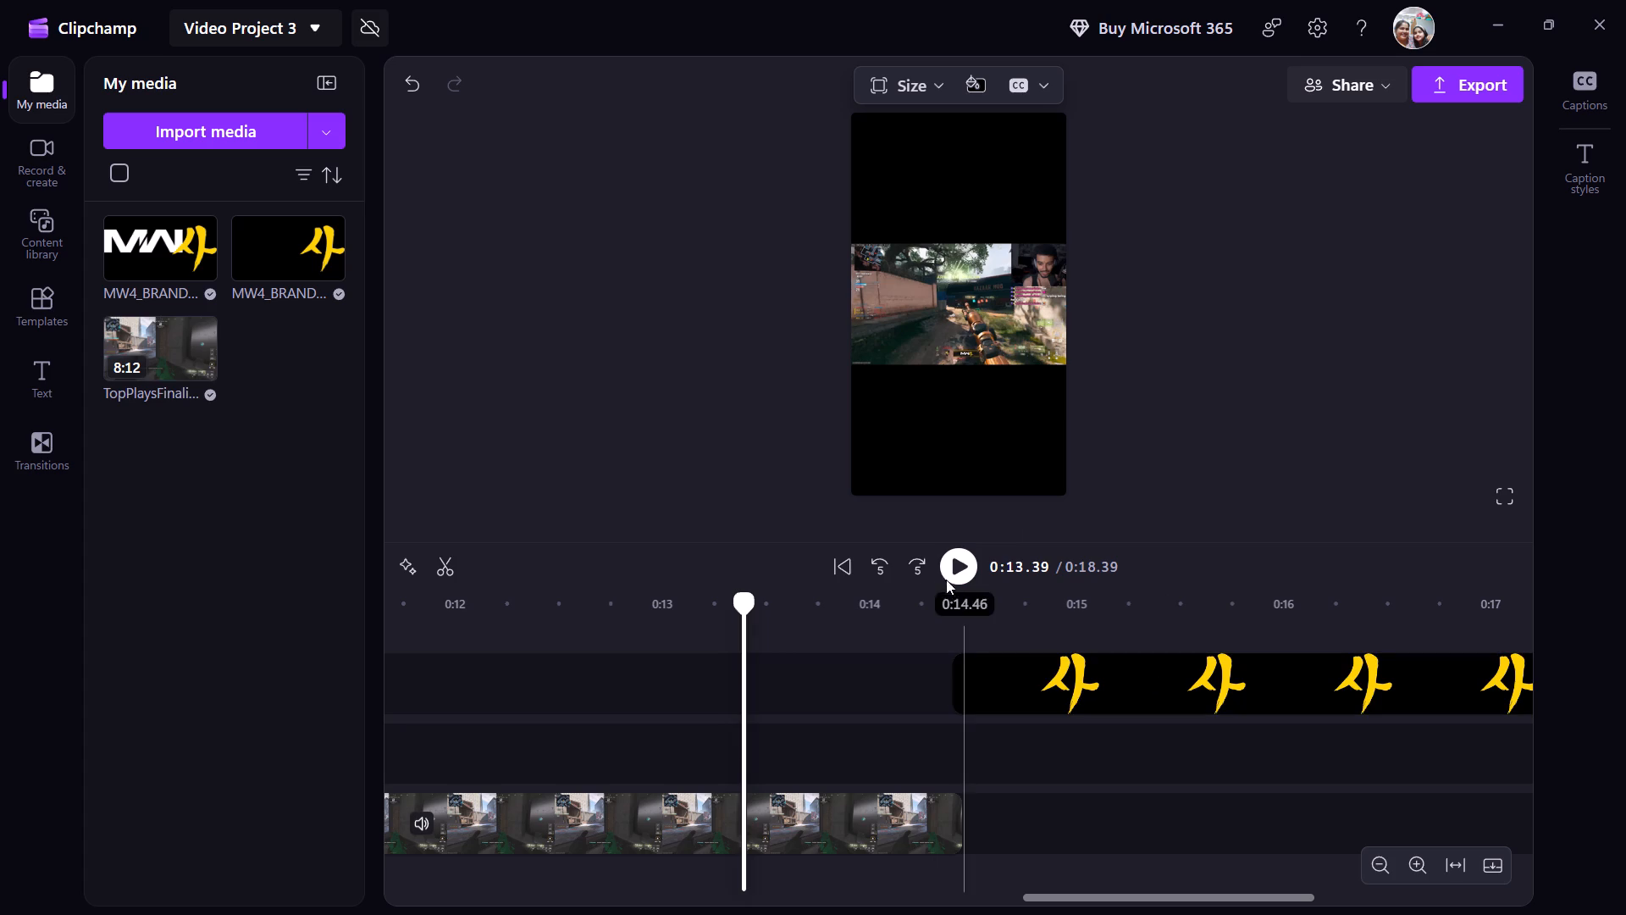
left_click(947, 570)
left_click(947, 570)
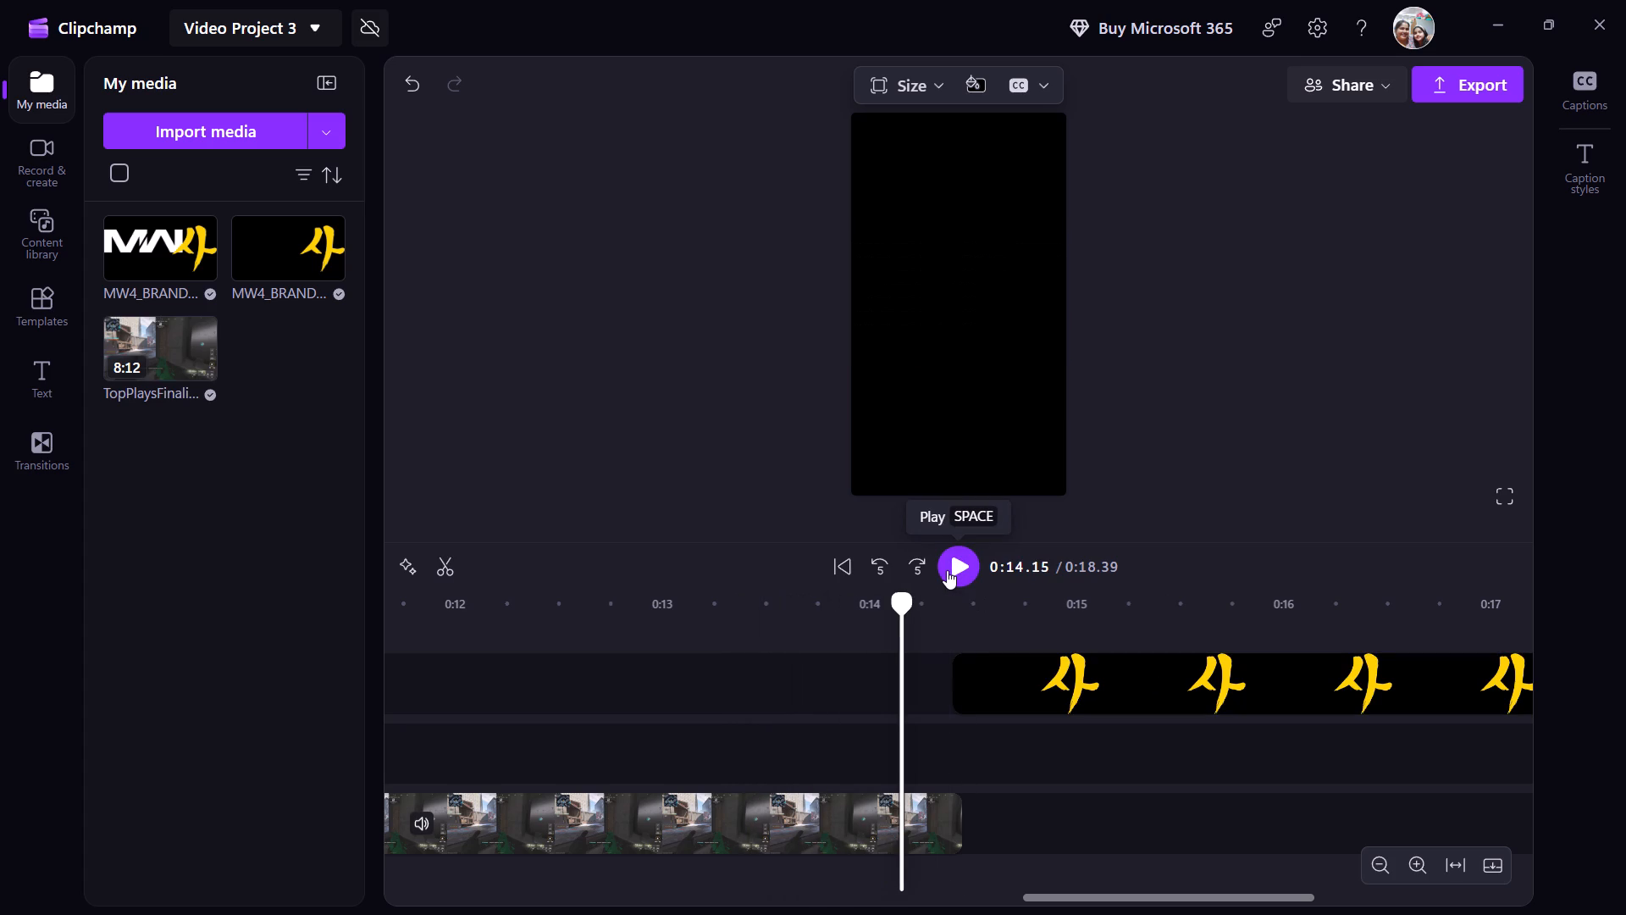
left_click(805, 608)
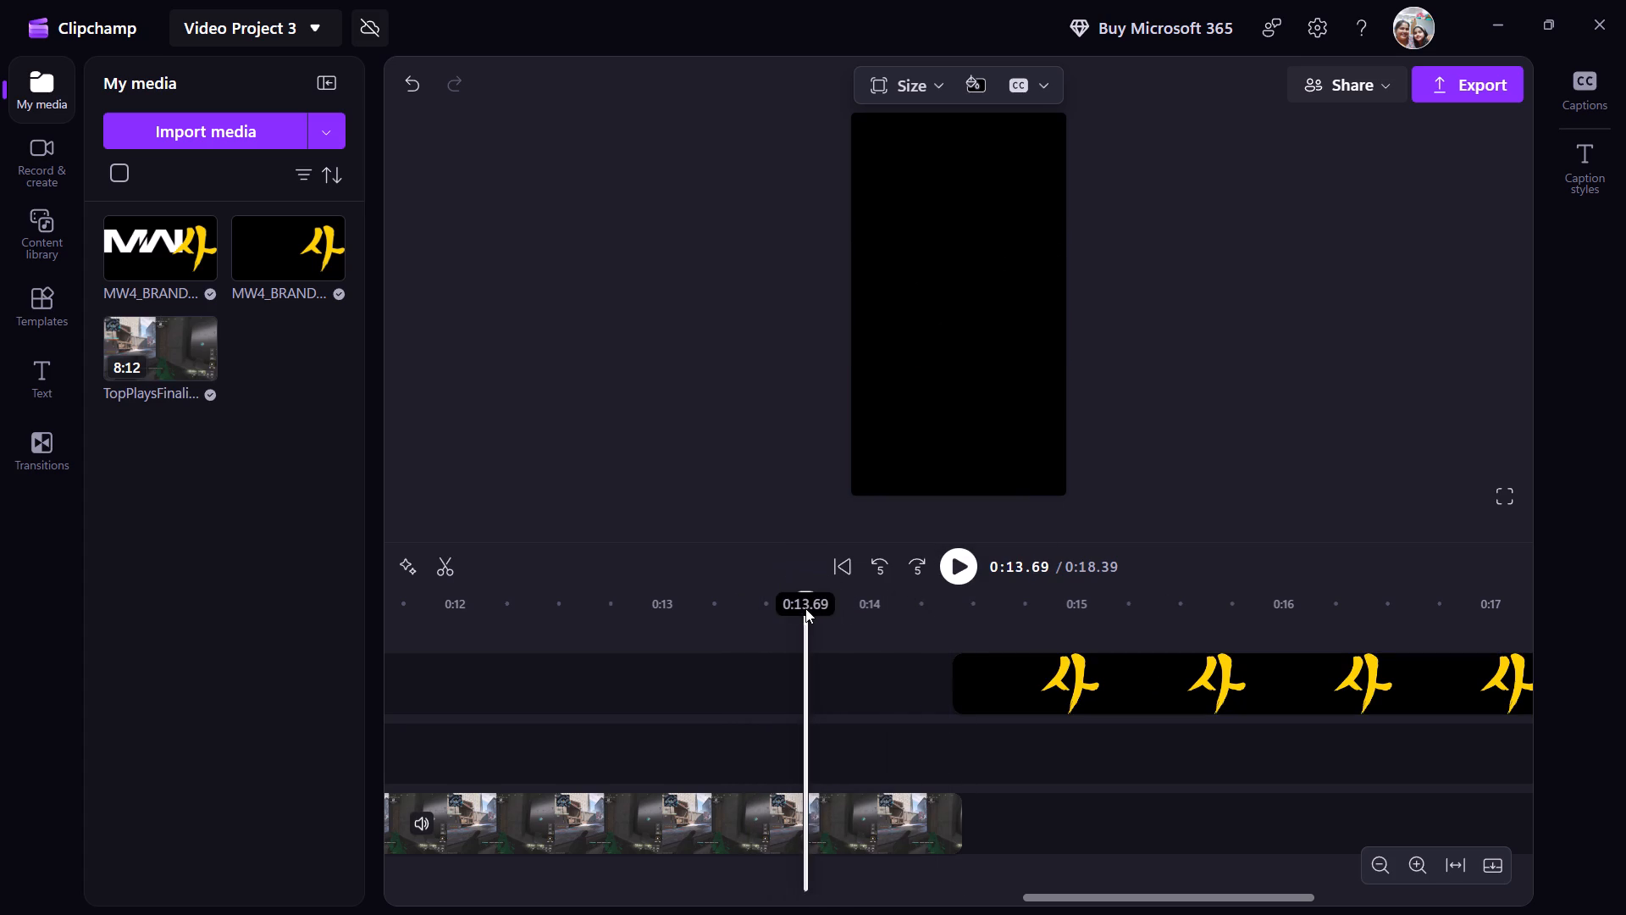
left_click(785, 603)
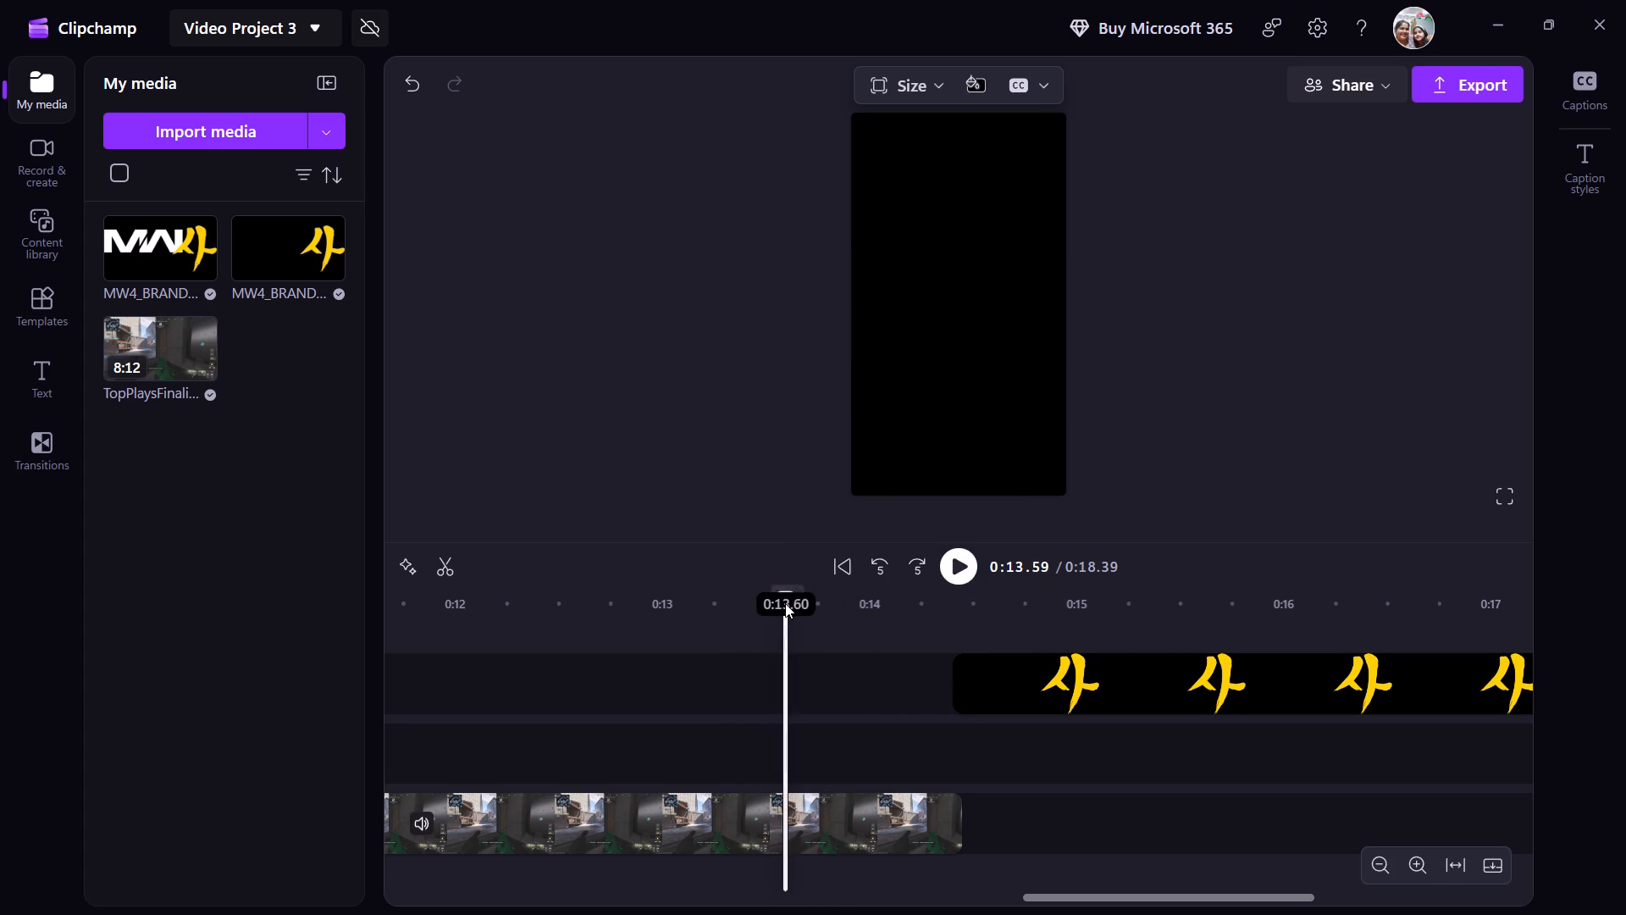
left_click(764, 609)
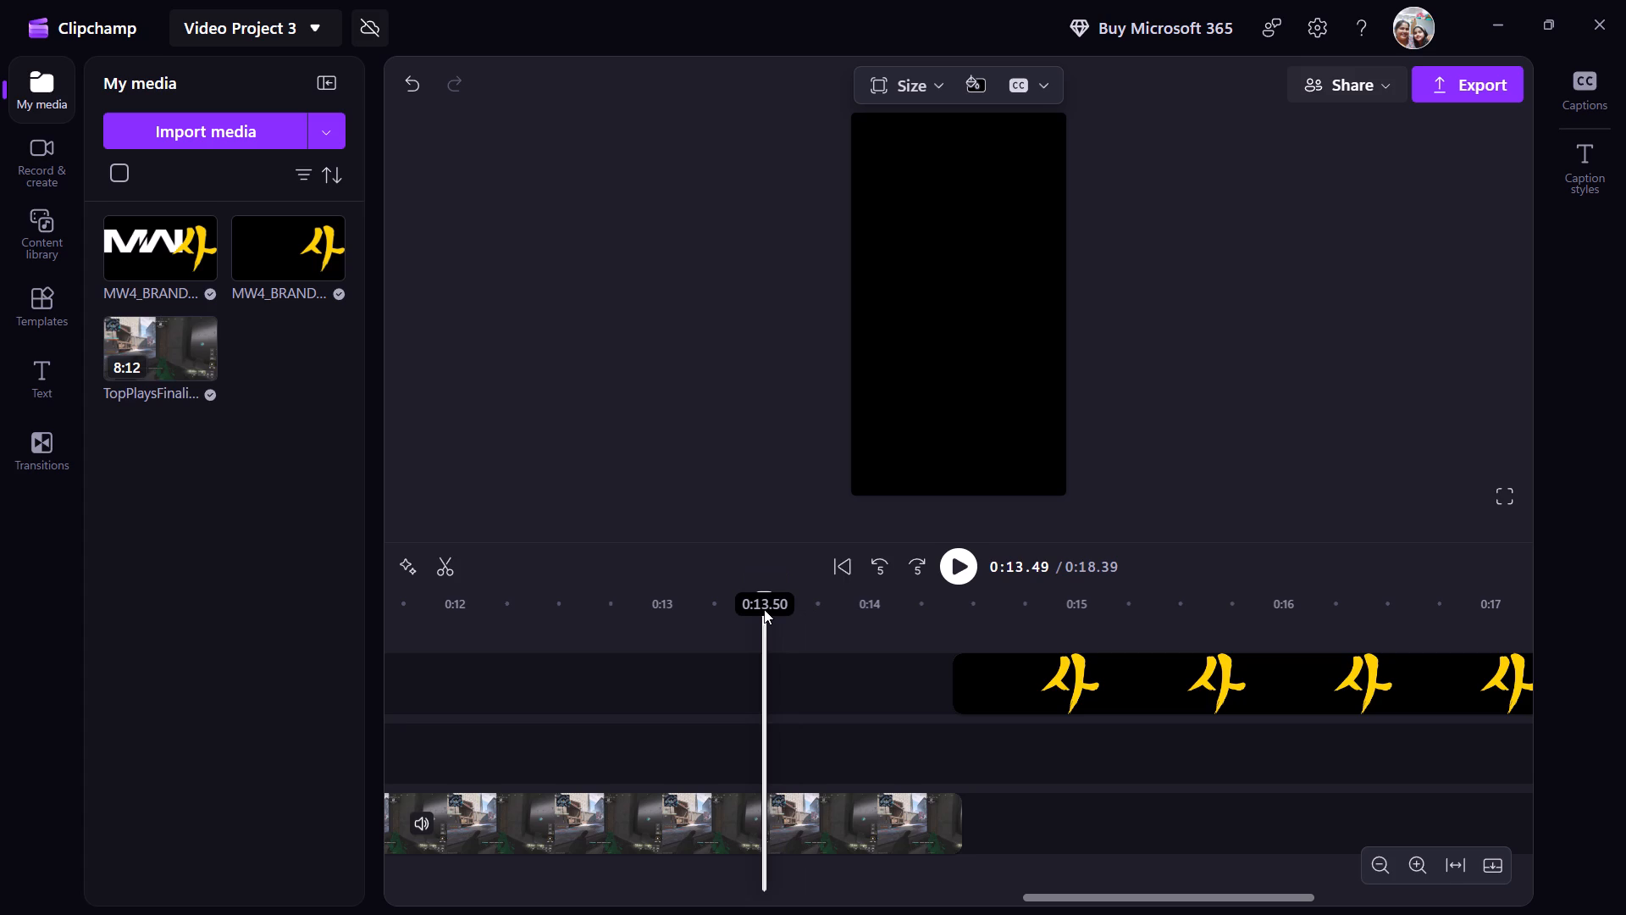
left_click(751, 609)
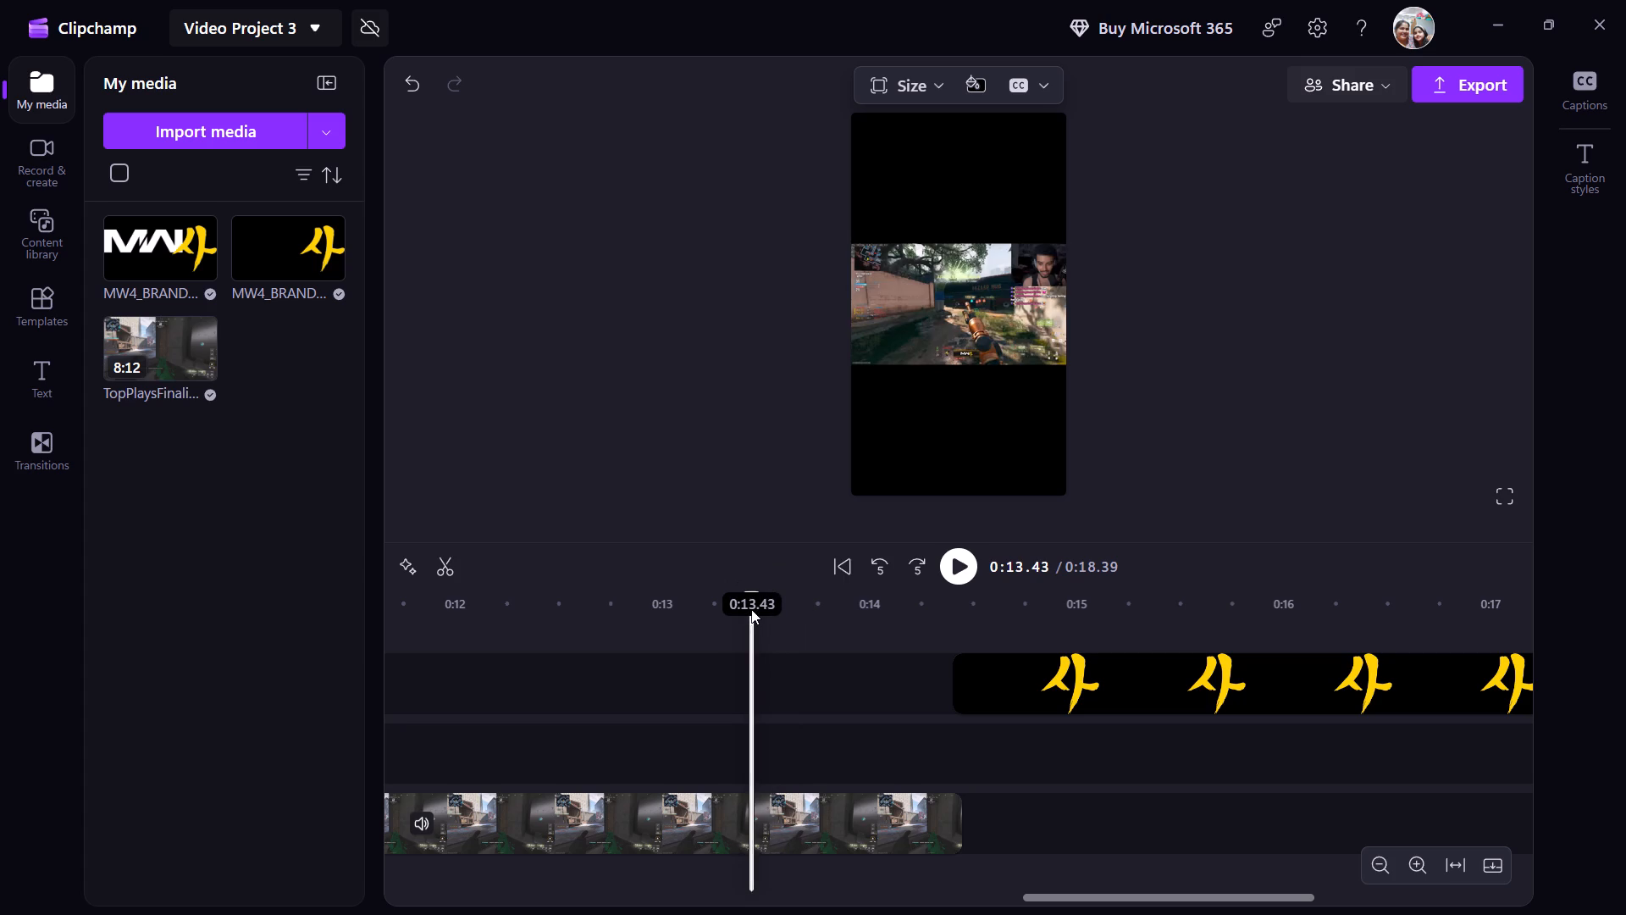
Move the black-lettered MW4 logo clip earlier so it starts at about 0:13.48, and play back the ending.
left_click_drag(1040, 668, 848, 686)
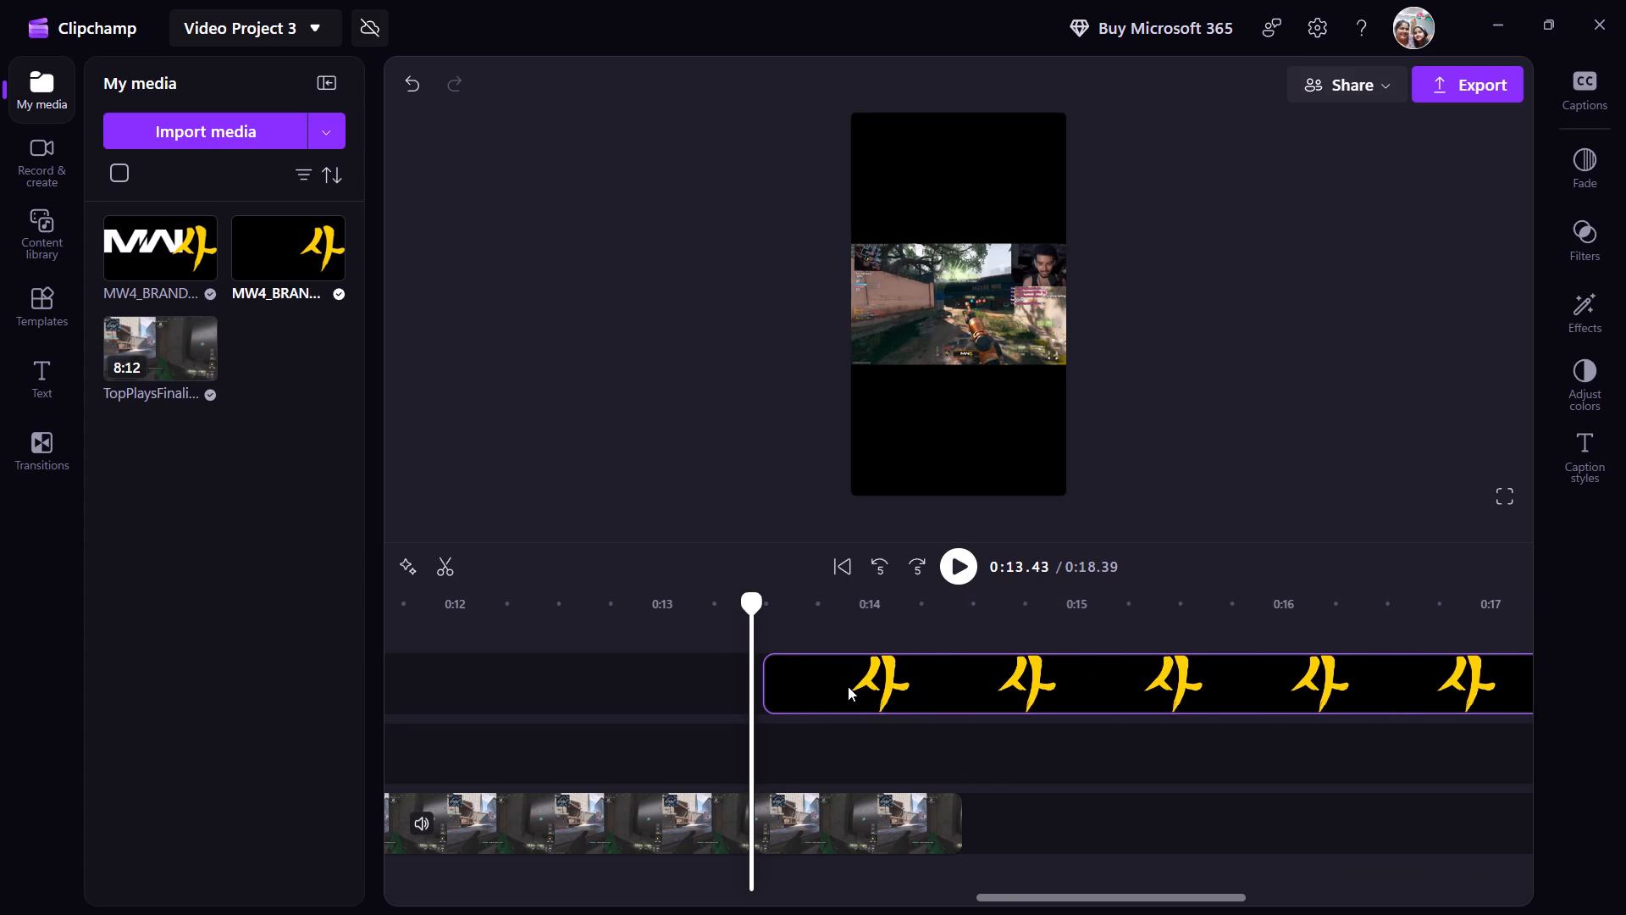
left_click(950, 574)
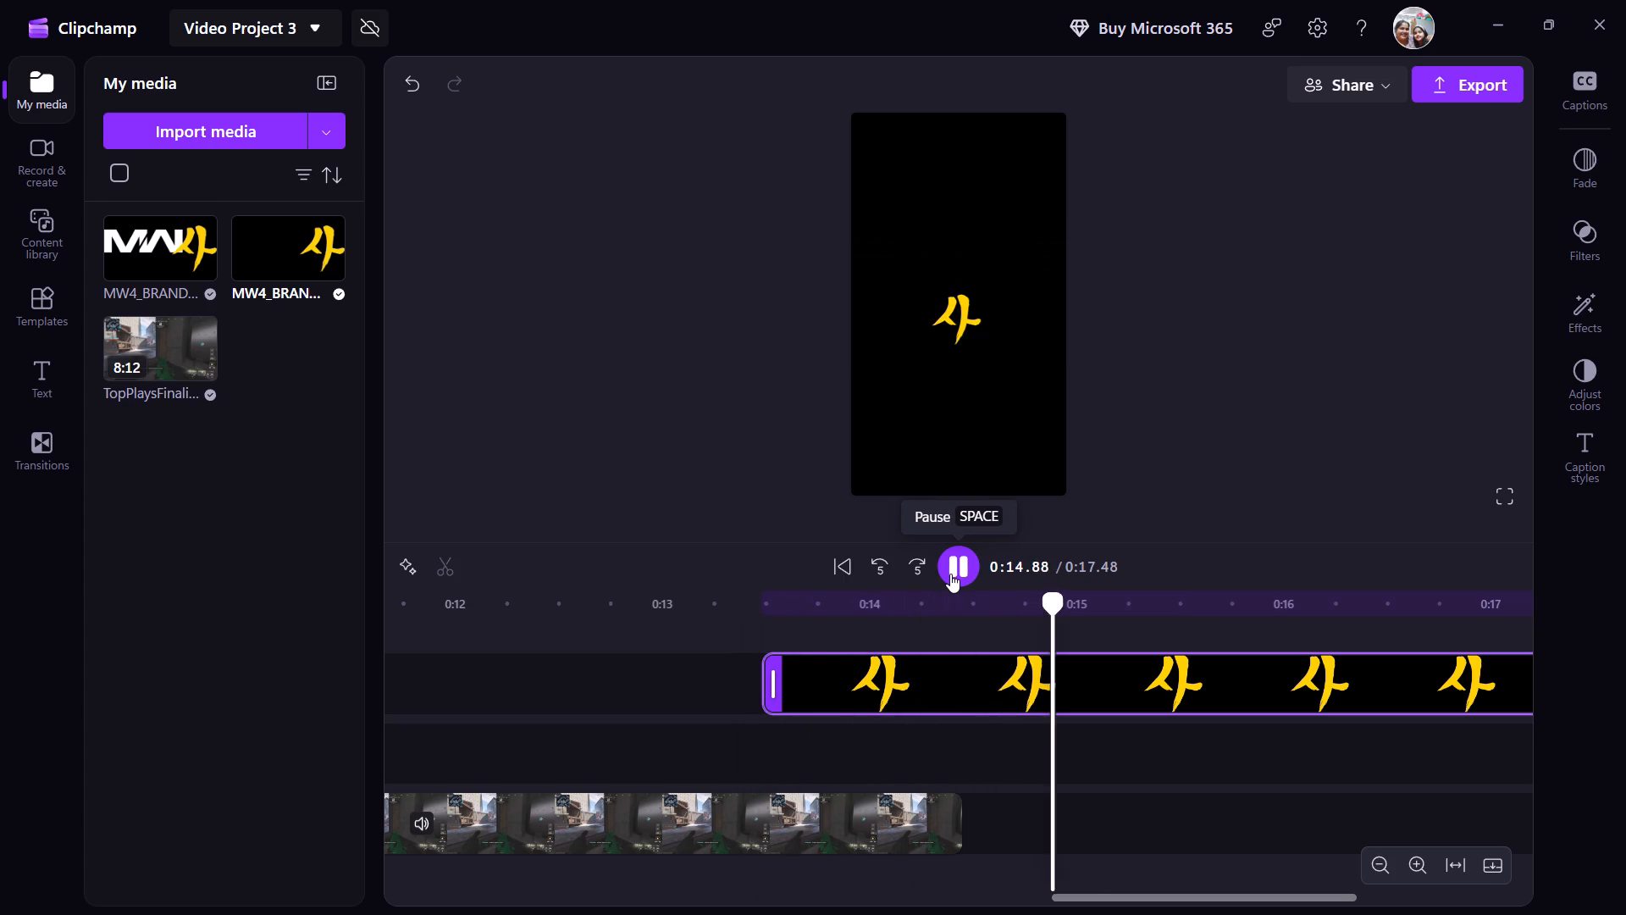
left_click(950, 574)
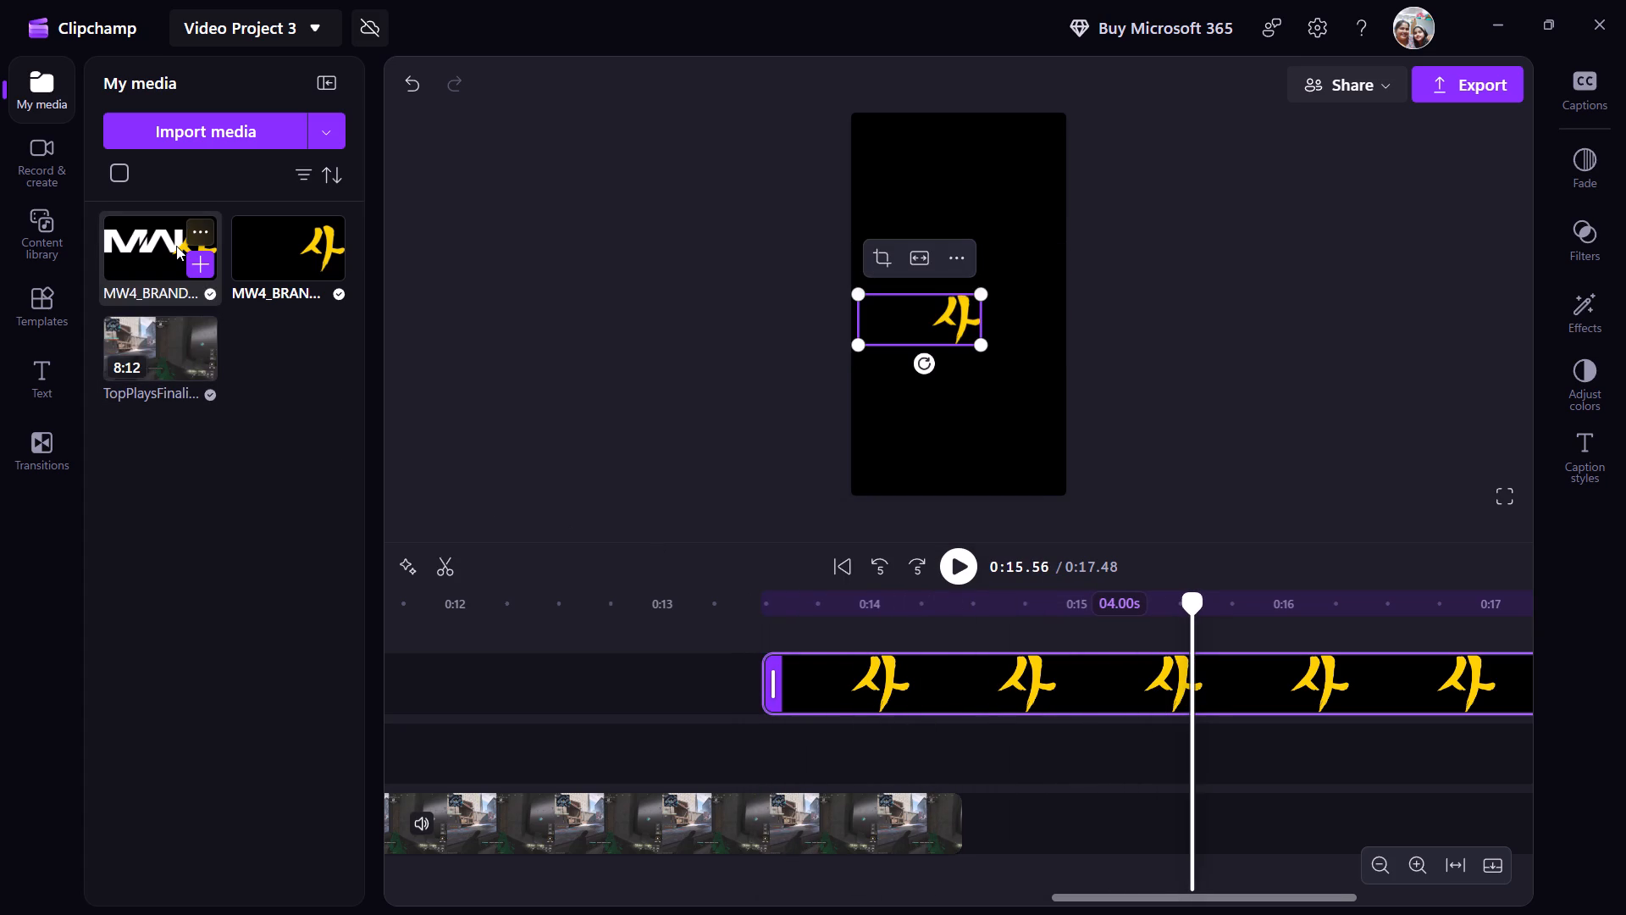
Add the white-lettered MW4 logo to the track between the black-lettered logo and the gameplay, starting at about 0:13.45.
left_click_drag(176, 246, 401, 400)
left_click_drag(426, 422, 921, 718)
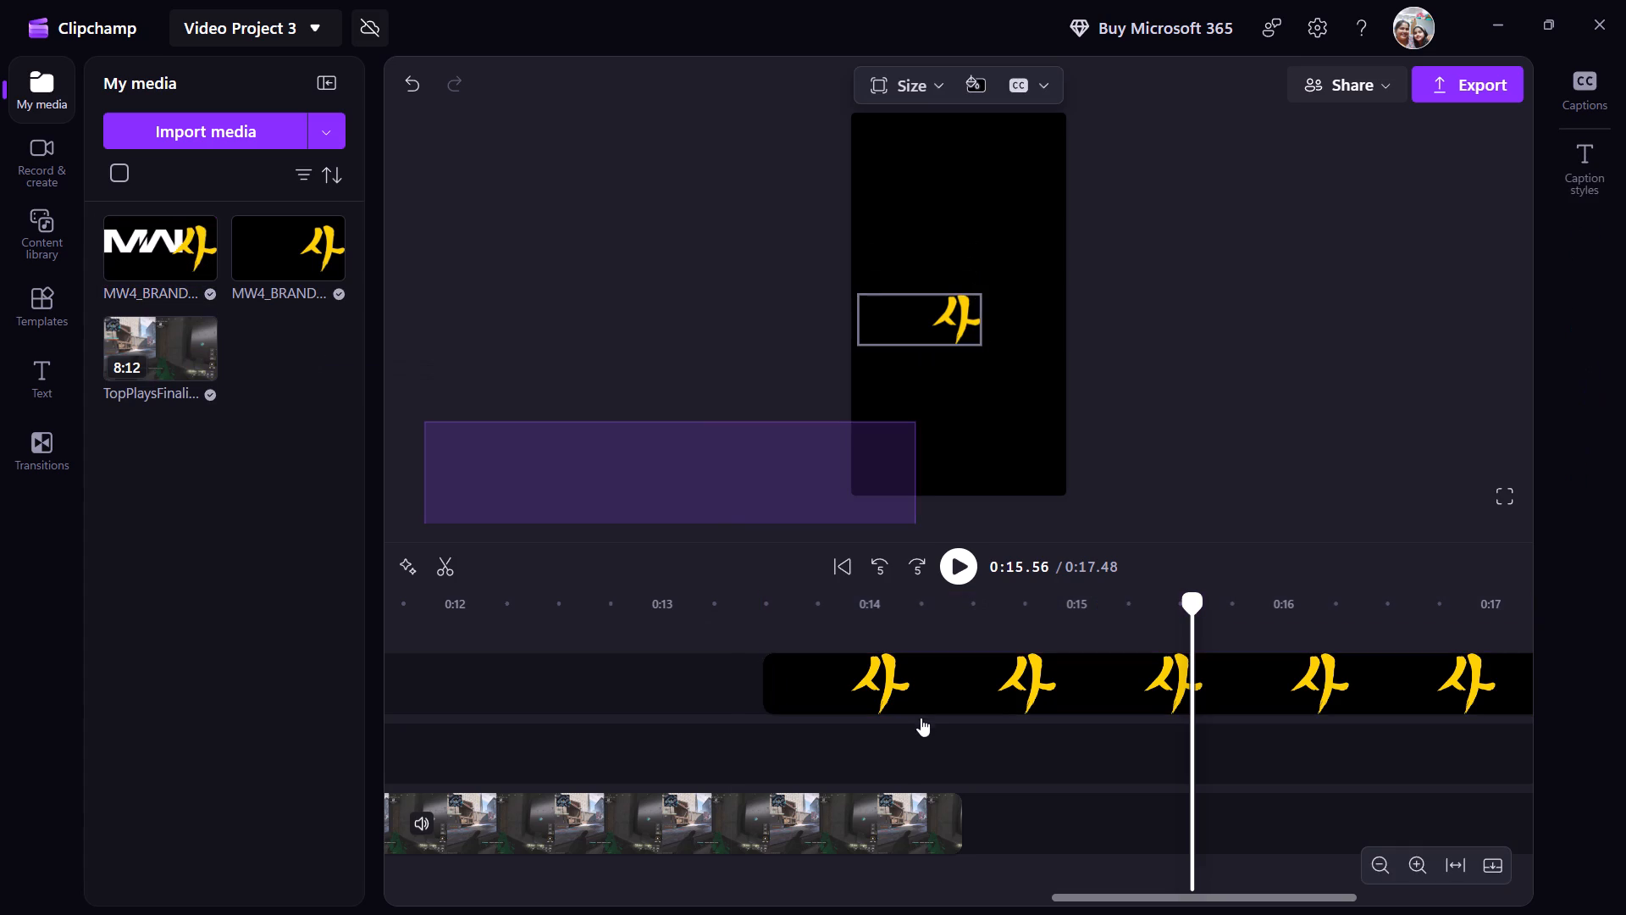
left_click_drag(921, 718, 954, 772)
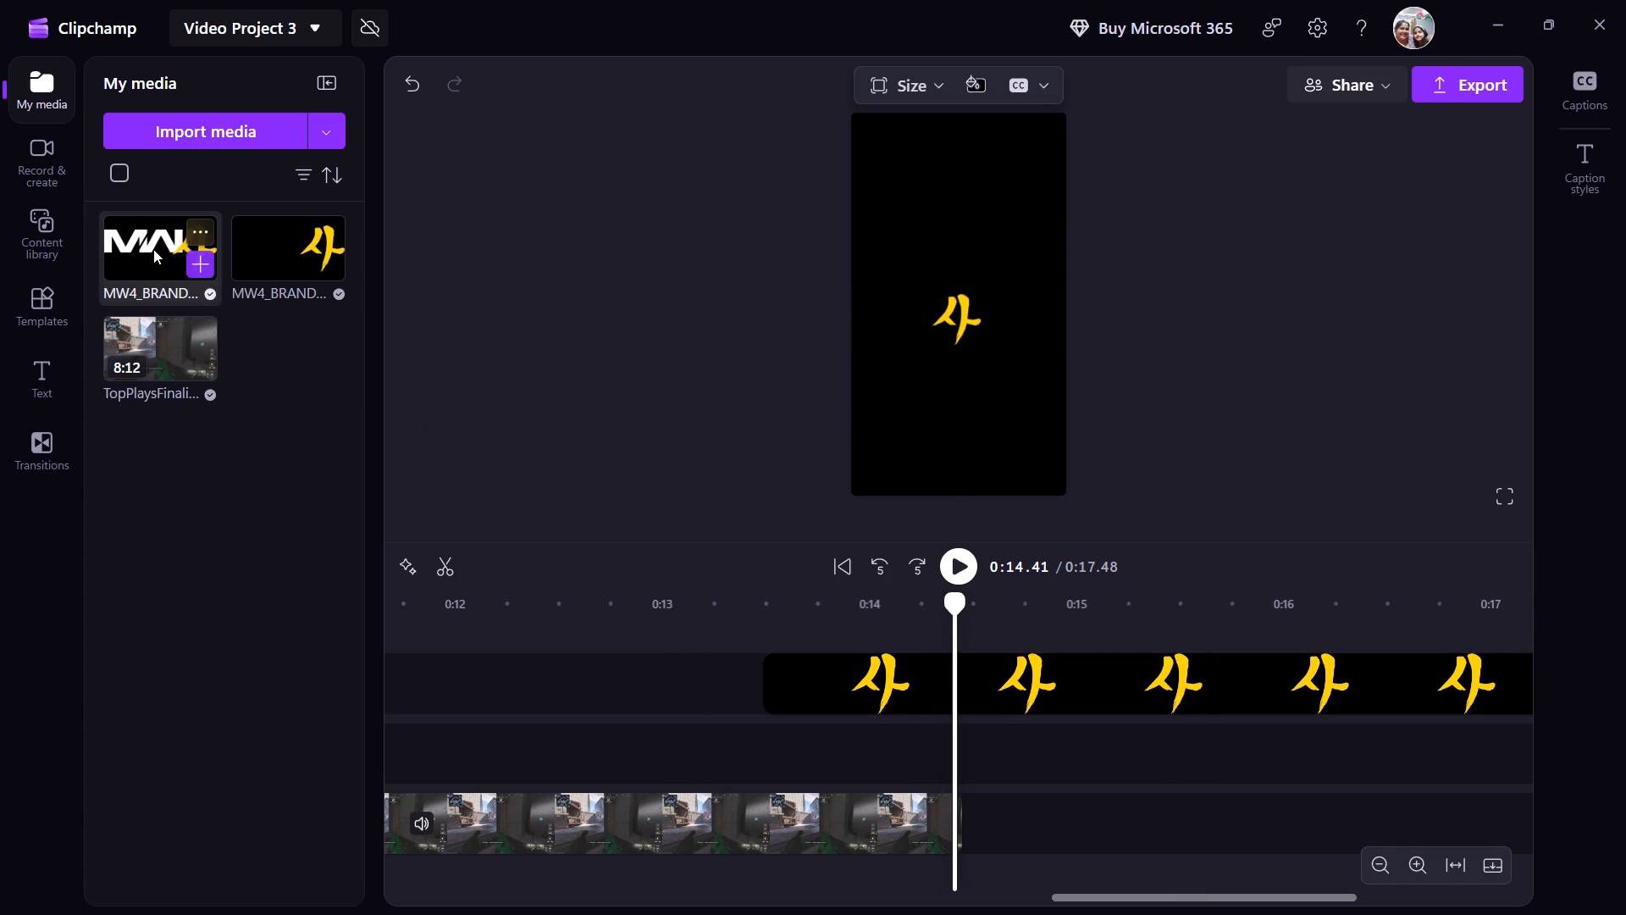
left_click_drag(153, 249, 816, 761)
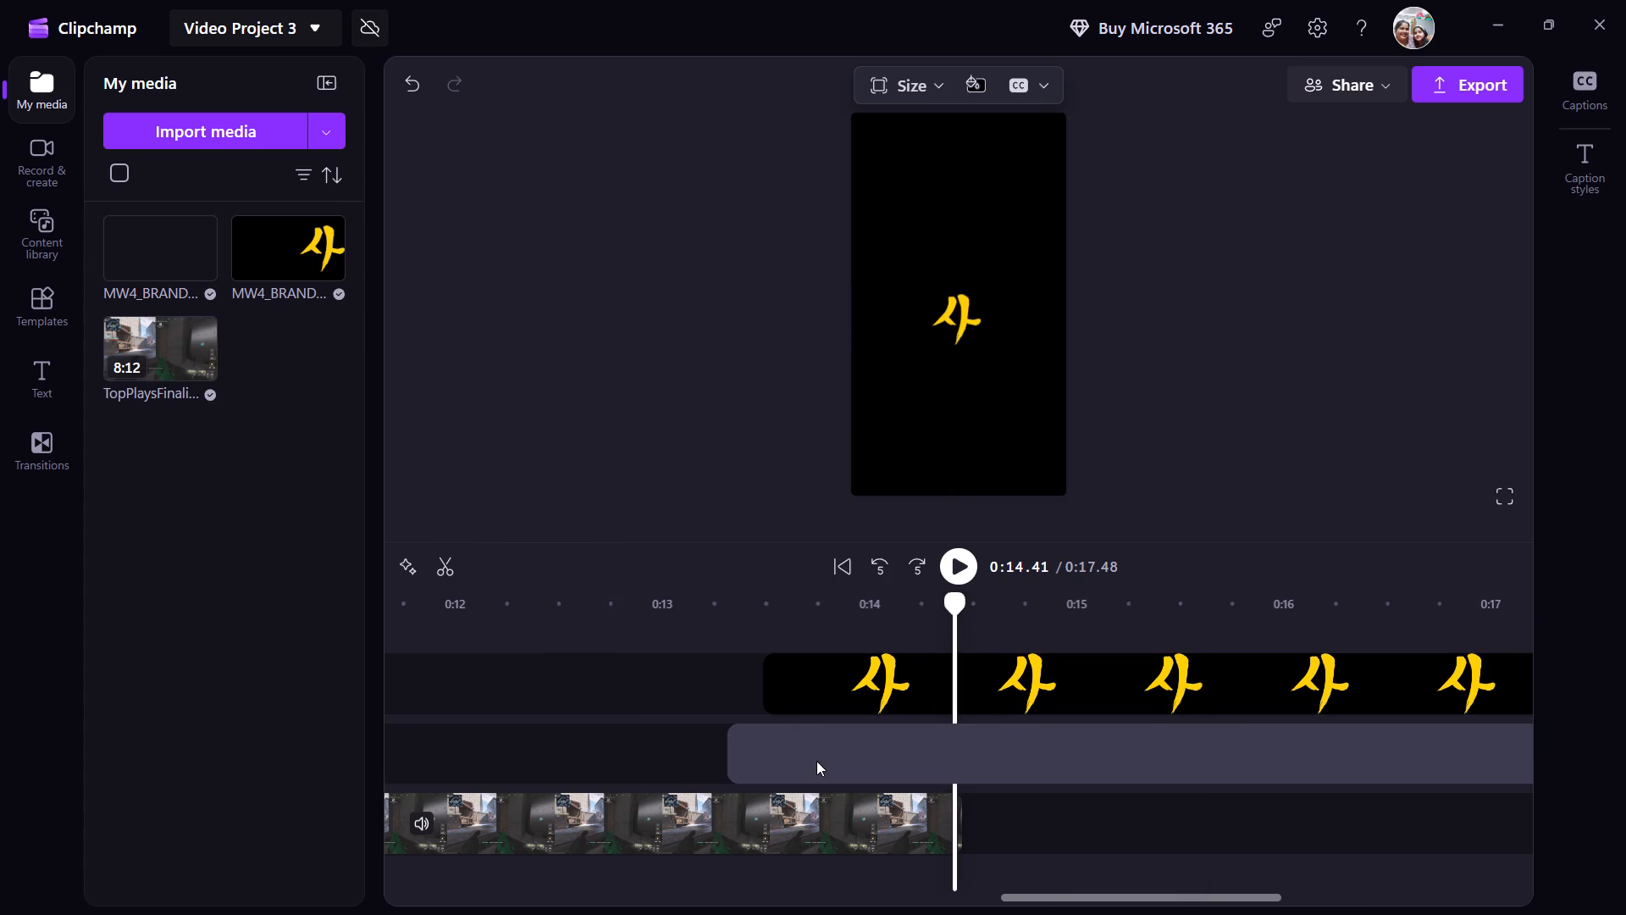
left_click_drag(816, 761, 807, 762)
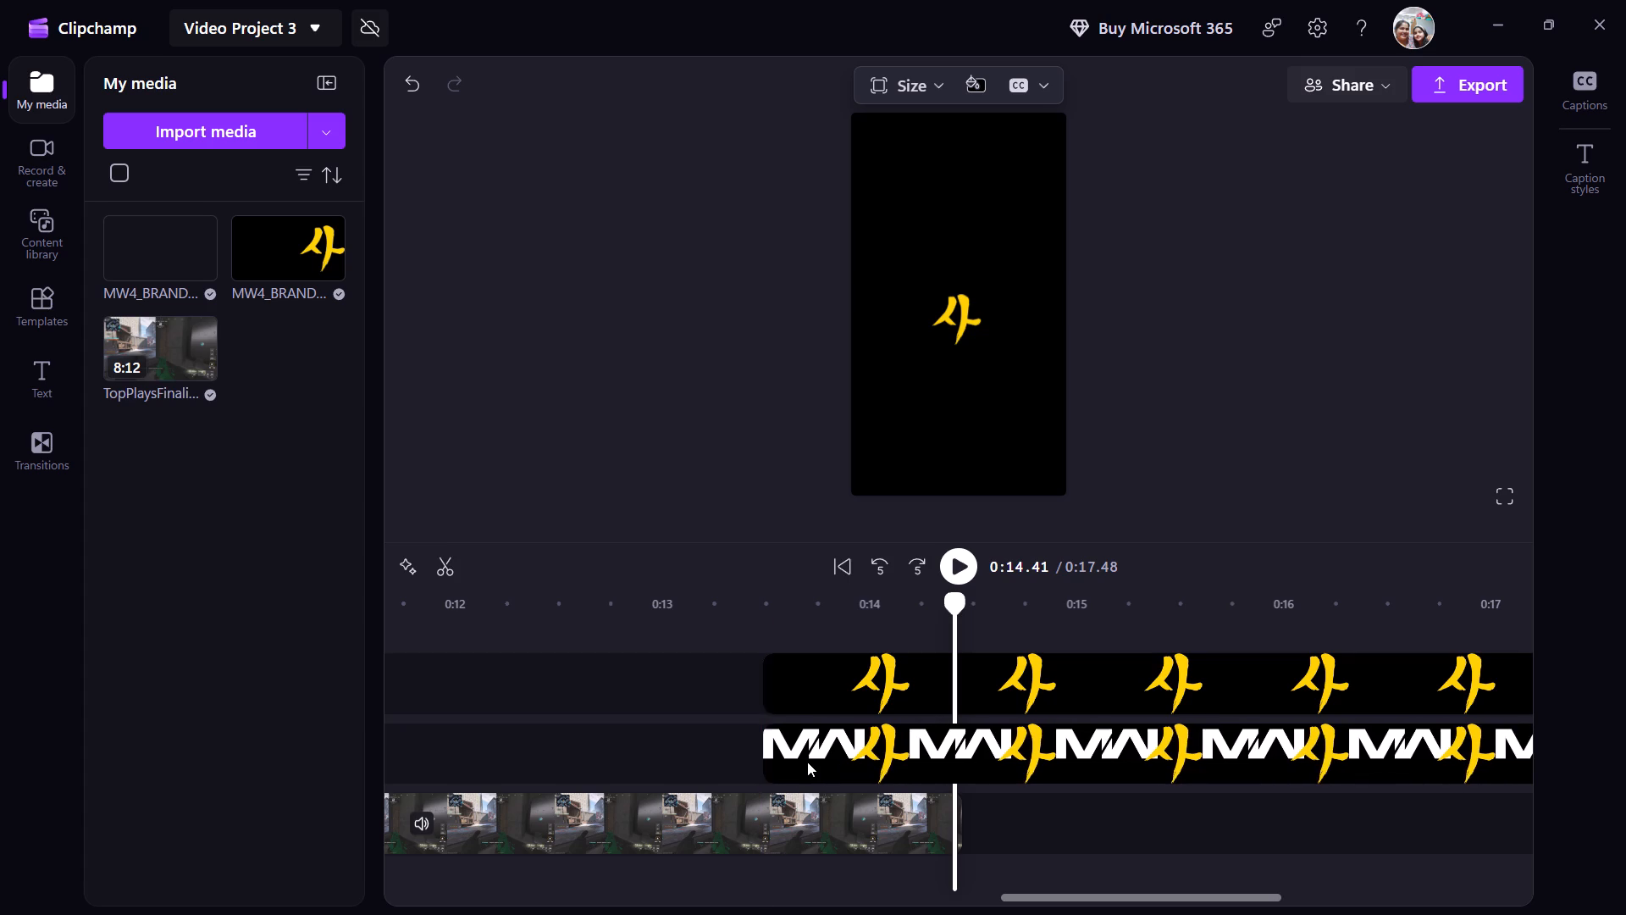
left_click_drag(807, 762, 804, 762)
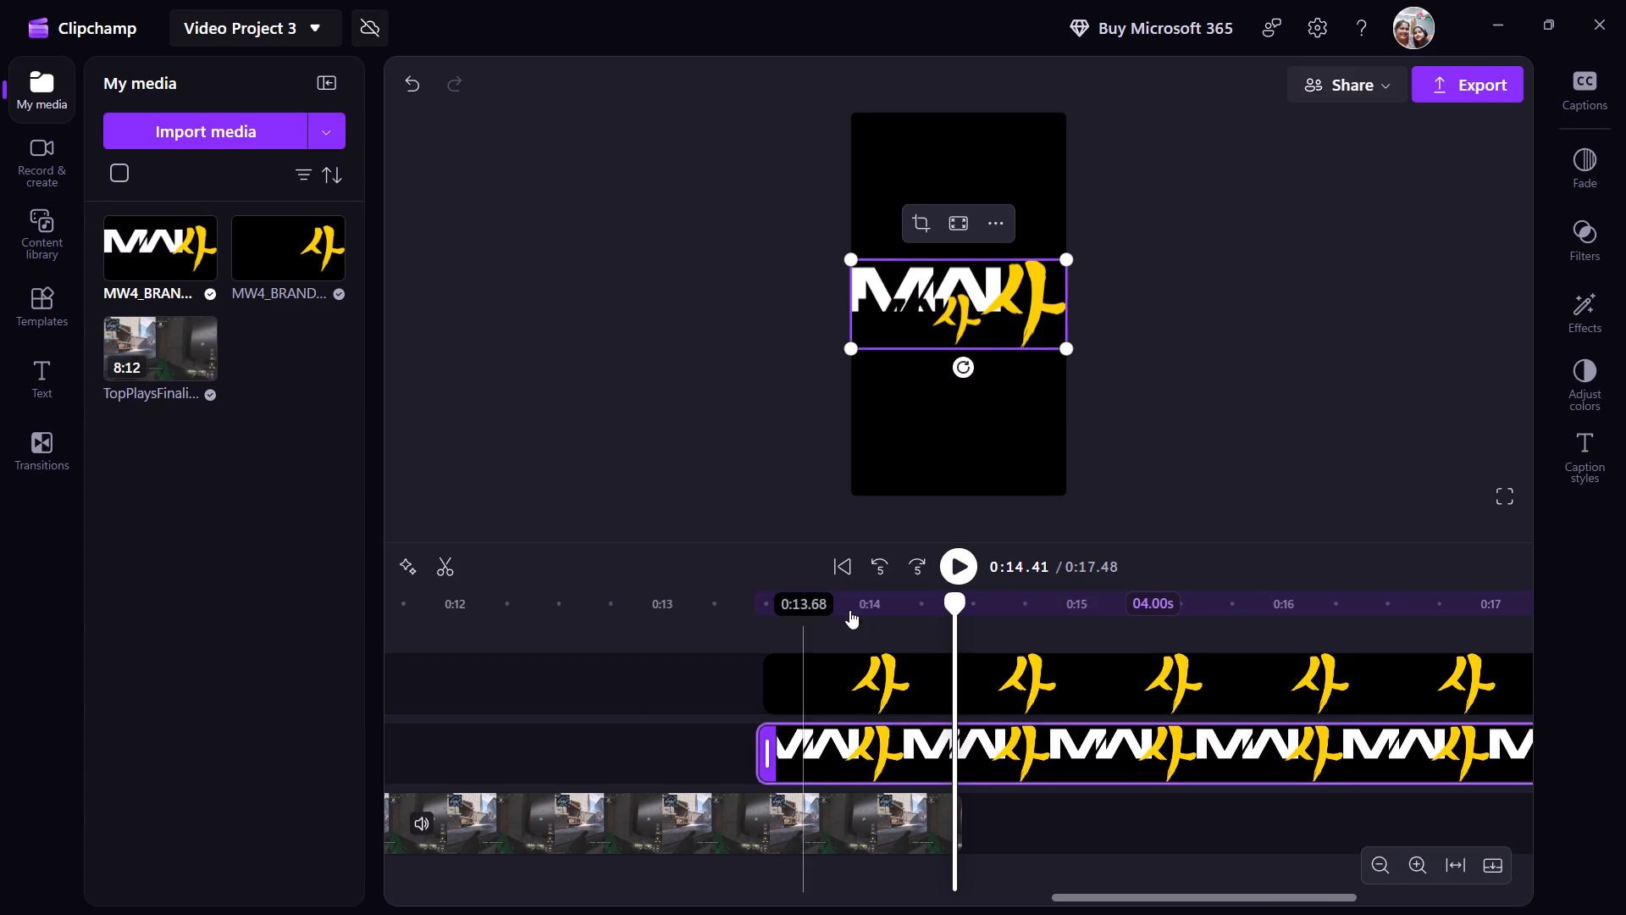
Lower the new white-lettered MW4 logo slightly in the frame, keeping it full width and horizontally centred behind the black-lettered logo.
left_click_drag(997, 299, 997, 319)
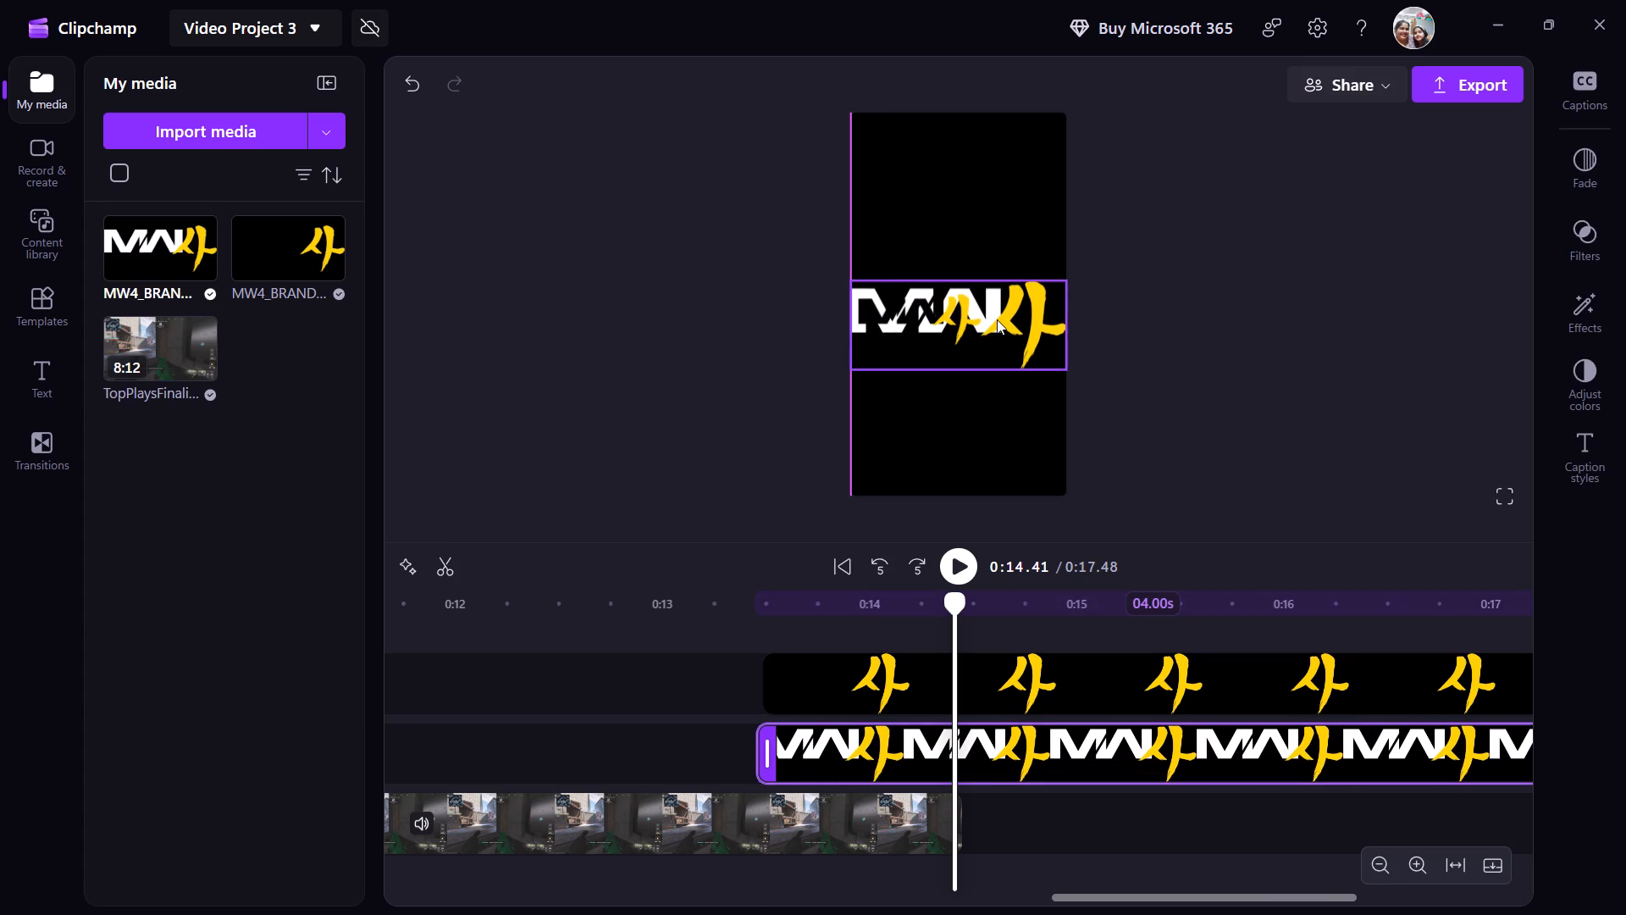
left_click_drag(997, 319, 994, 319)
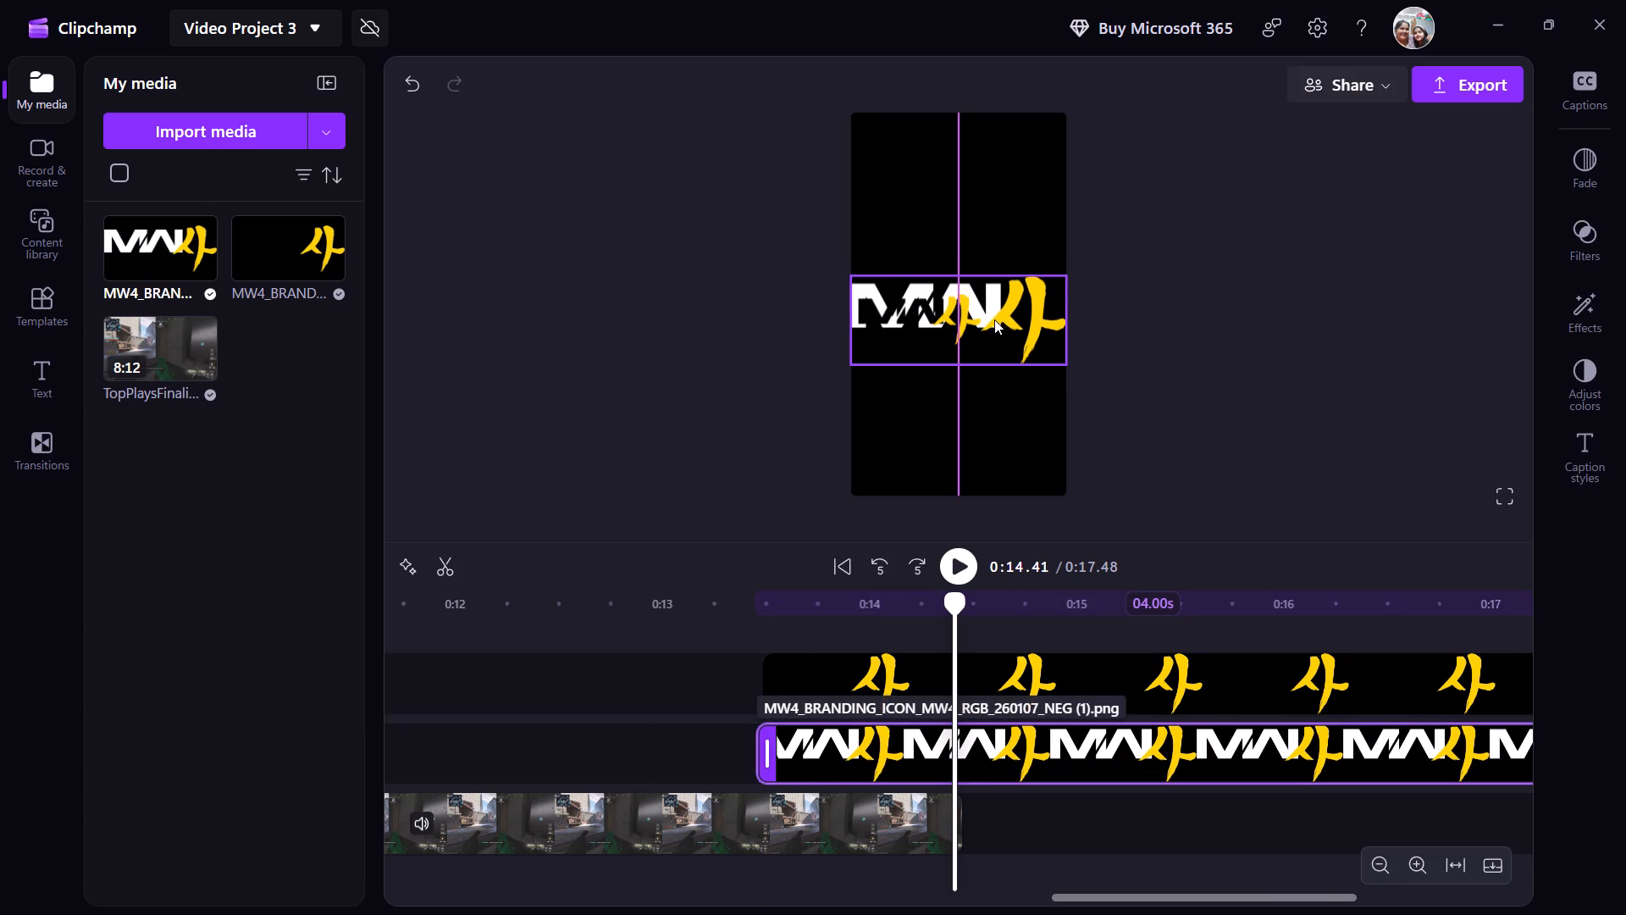
left_click_drag(994, 319, 994, 324)
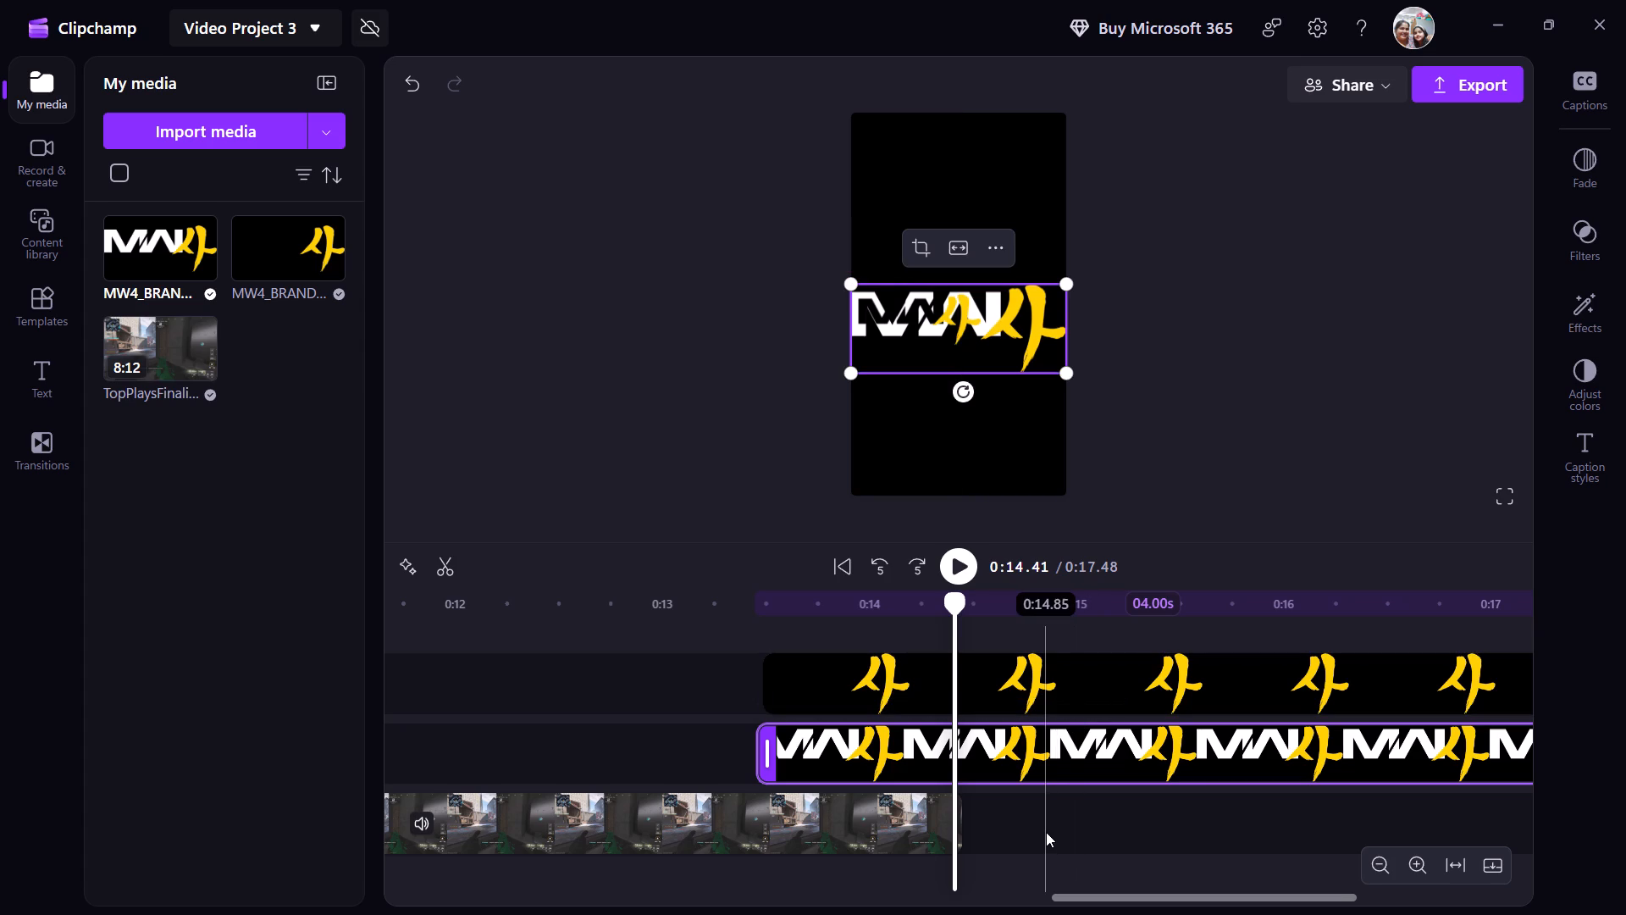
Delete the earlier white-lettered MW4 logo clip that starts at about 0:01.84.
scroll(1046, 832, "right", 16)
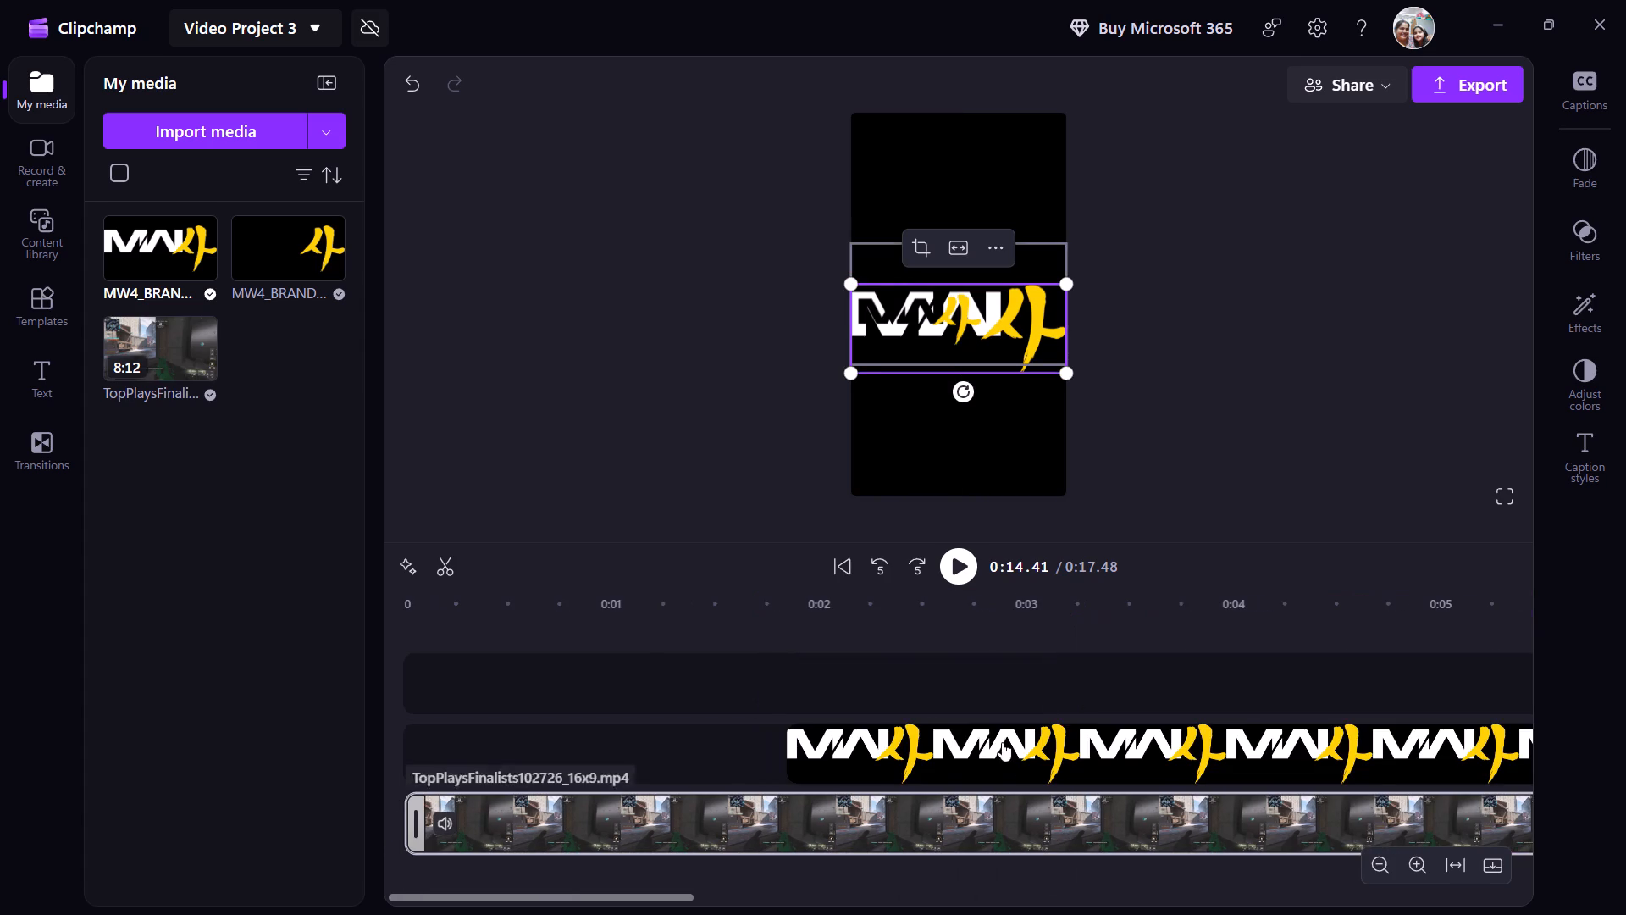
left_click(999, 738)
key("Delete")
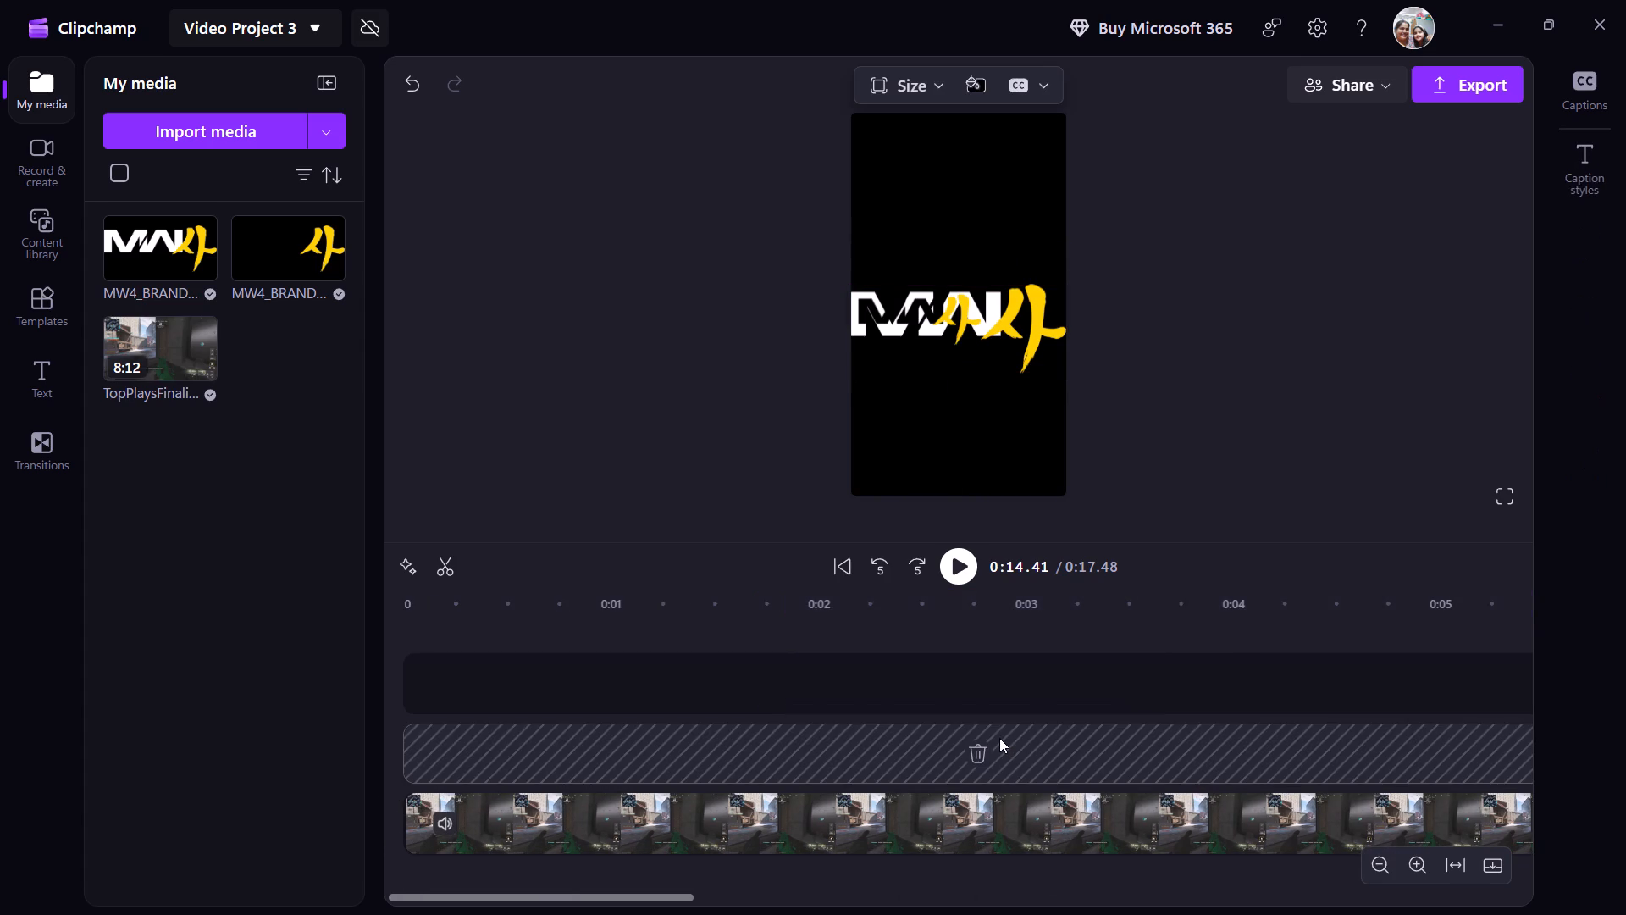
Split both MW4 logo clips, black-lettered and white-lettered, at 0:14.41 near the end of the gameplay clip.
scroll(999, 738, "left", 17)
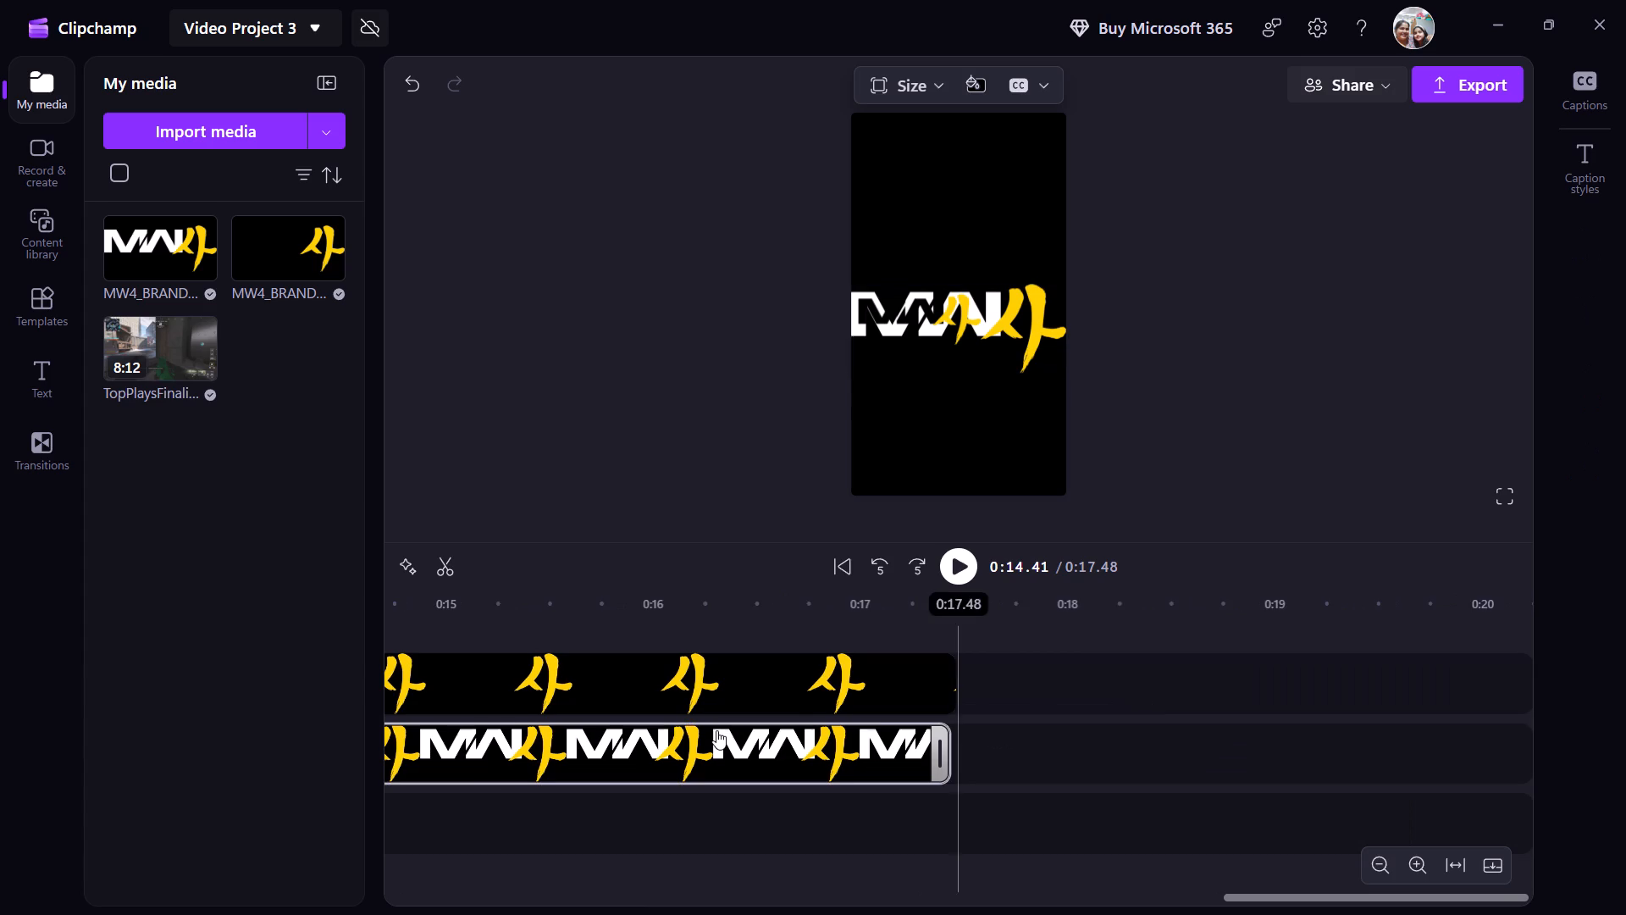
scroll(716, 730, "right", 4)
scroll(716, 730, "left", 3)
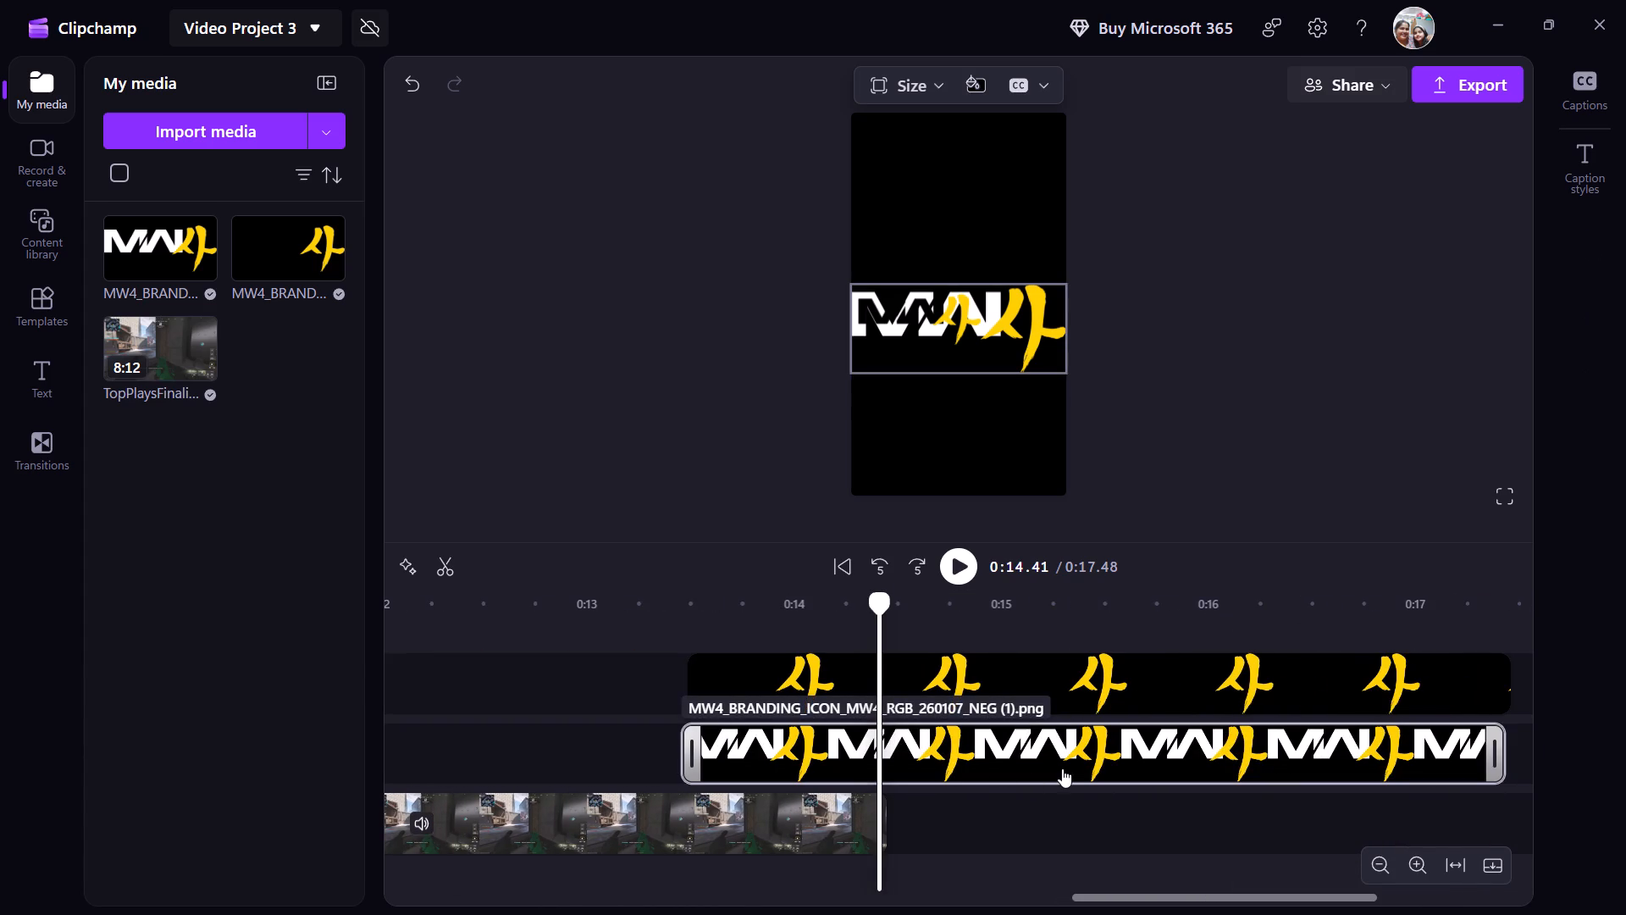
left_click(1015, 674)
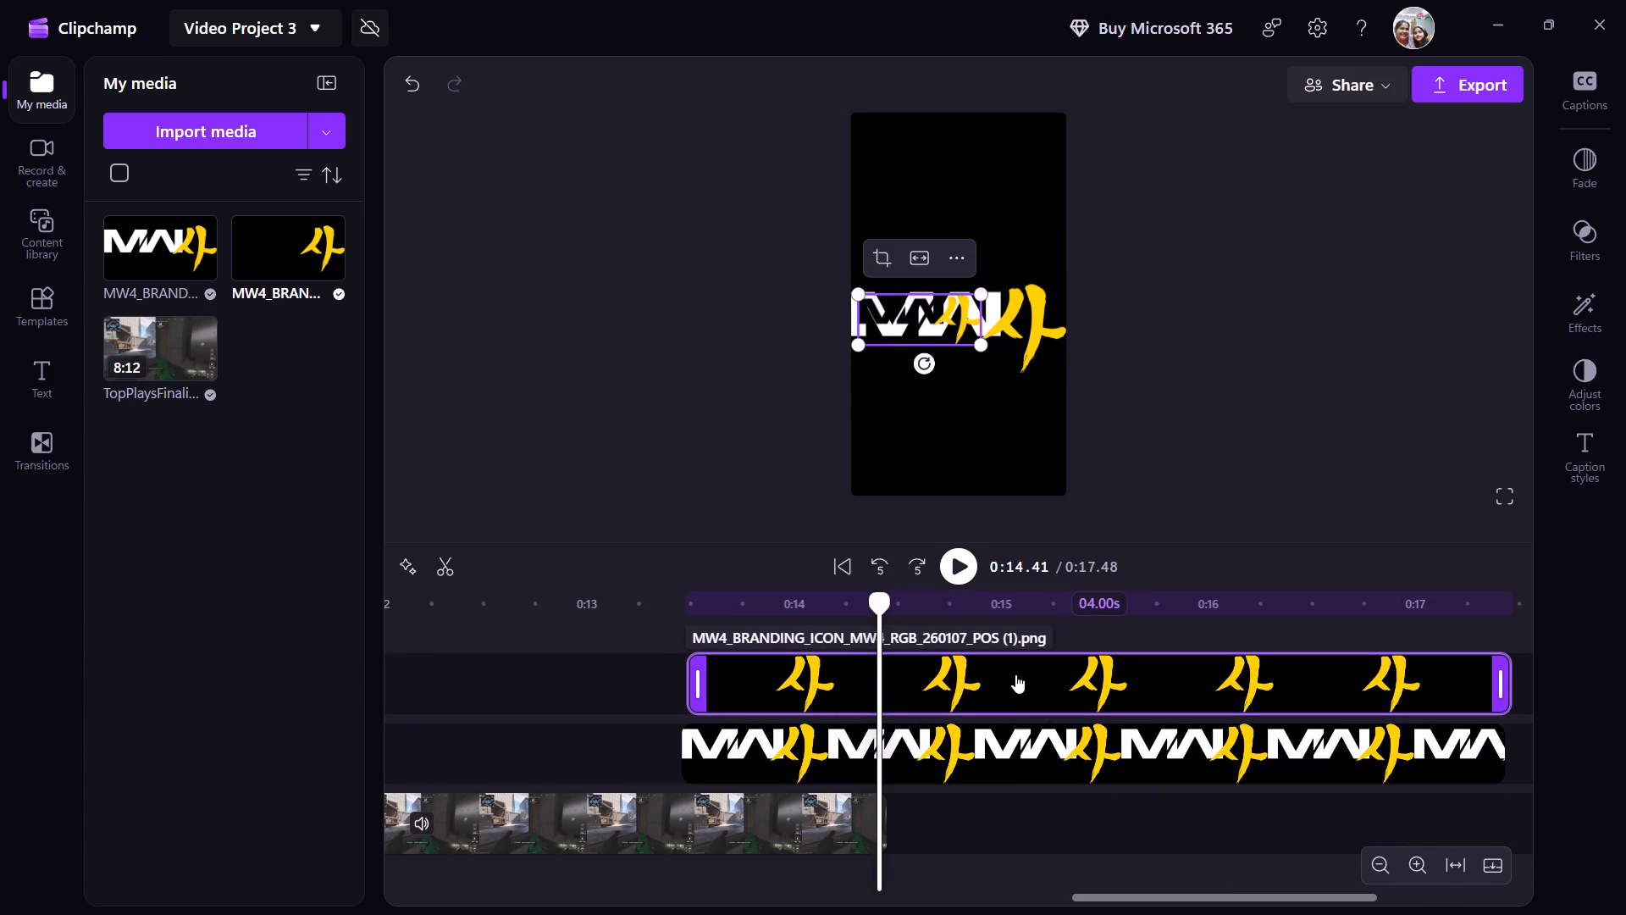
left_click(439, 577)
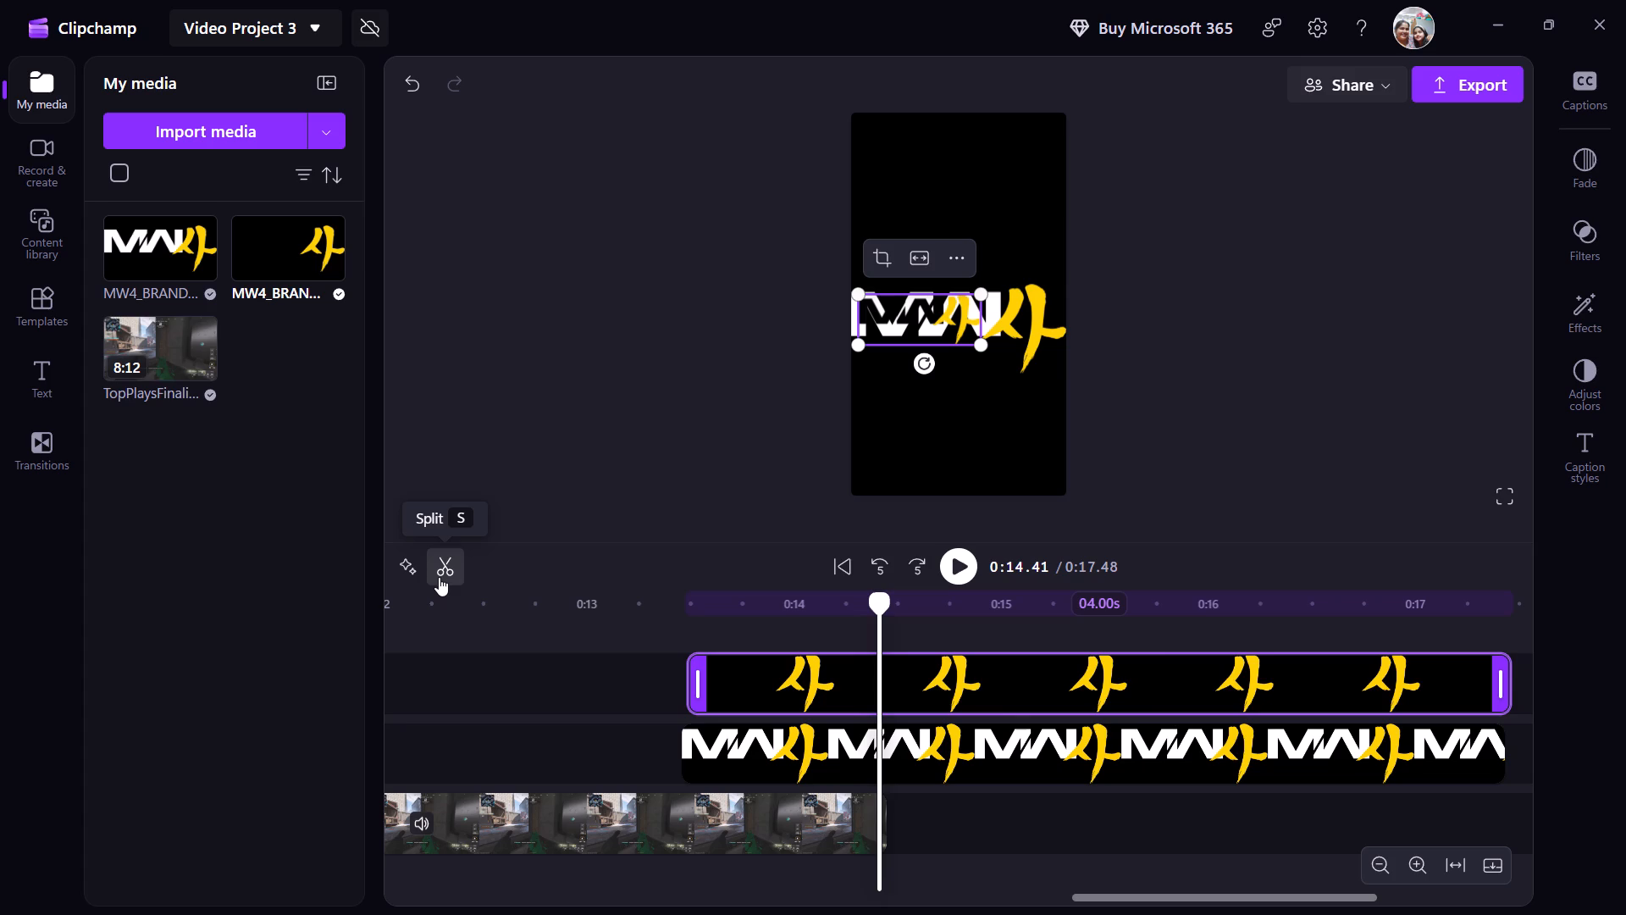
left_click(882, 775)
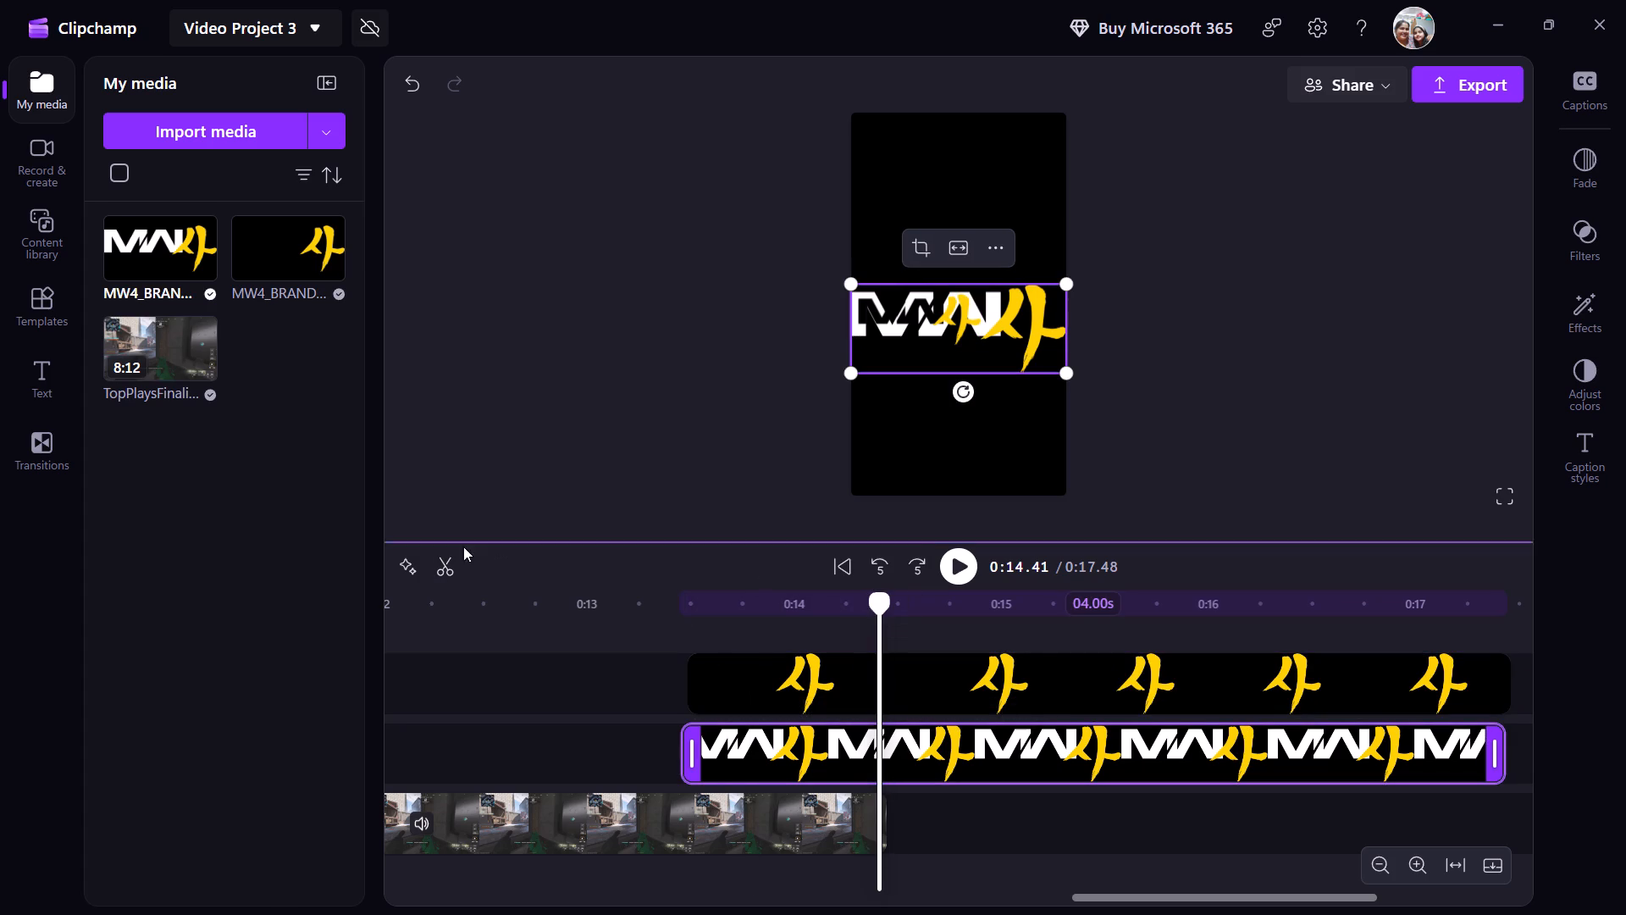
left_click(445, 574)
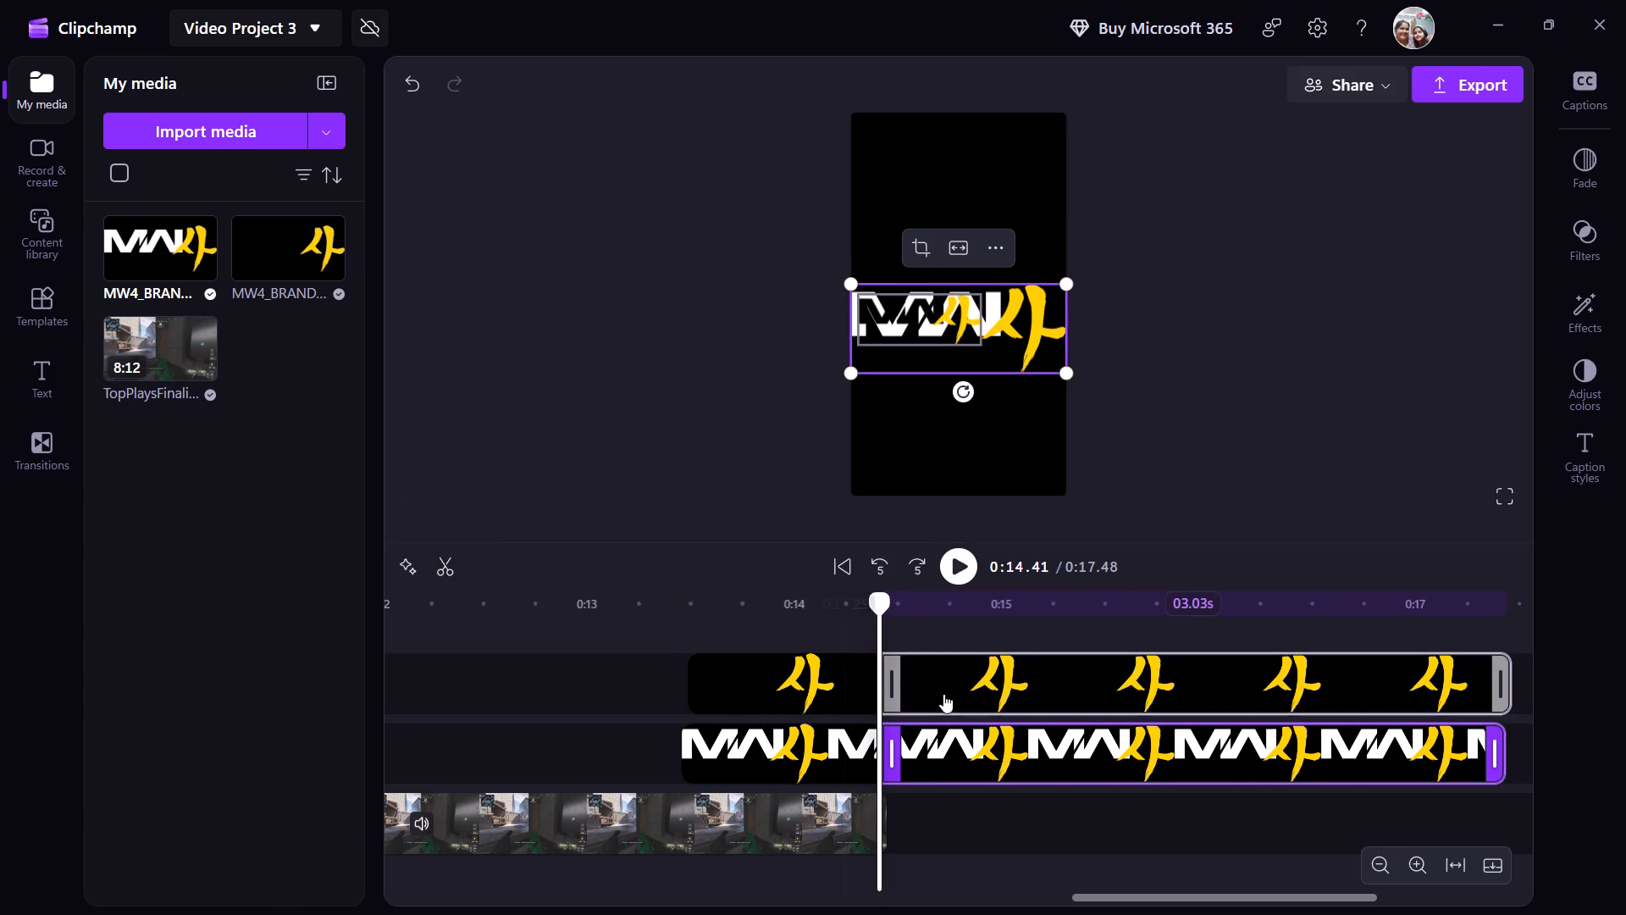
Delete the leftover pieces of both MW4 logo clips, black-lettered and white-lettered, after the split at 0:14.41.
left_click(943, 694)
key("Delete")
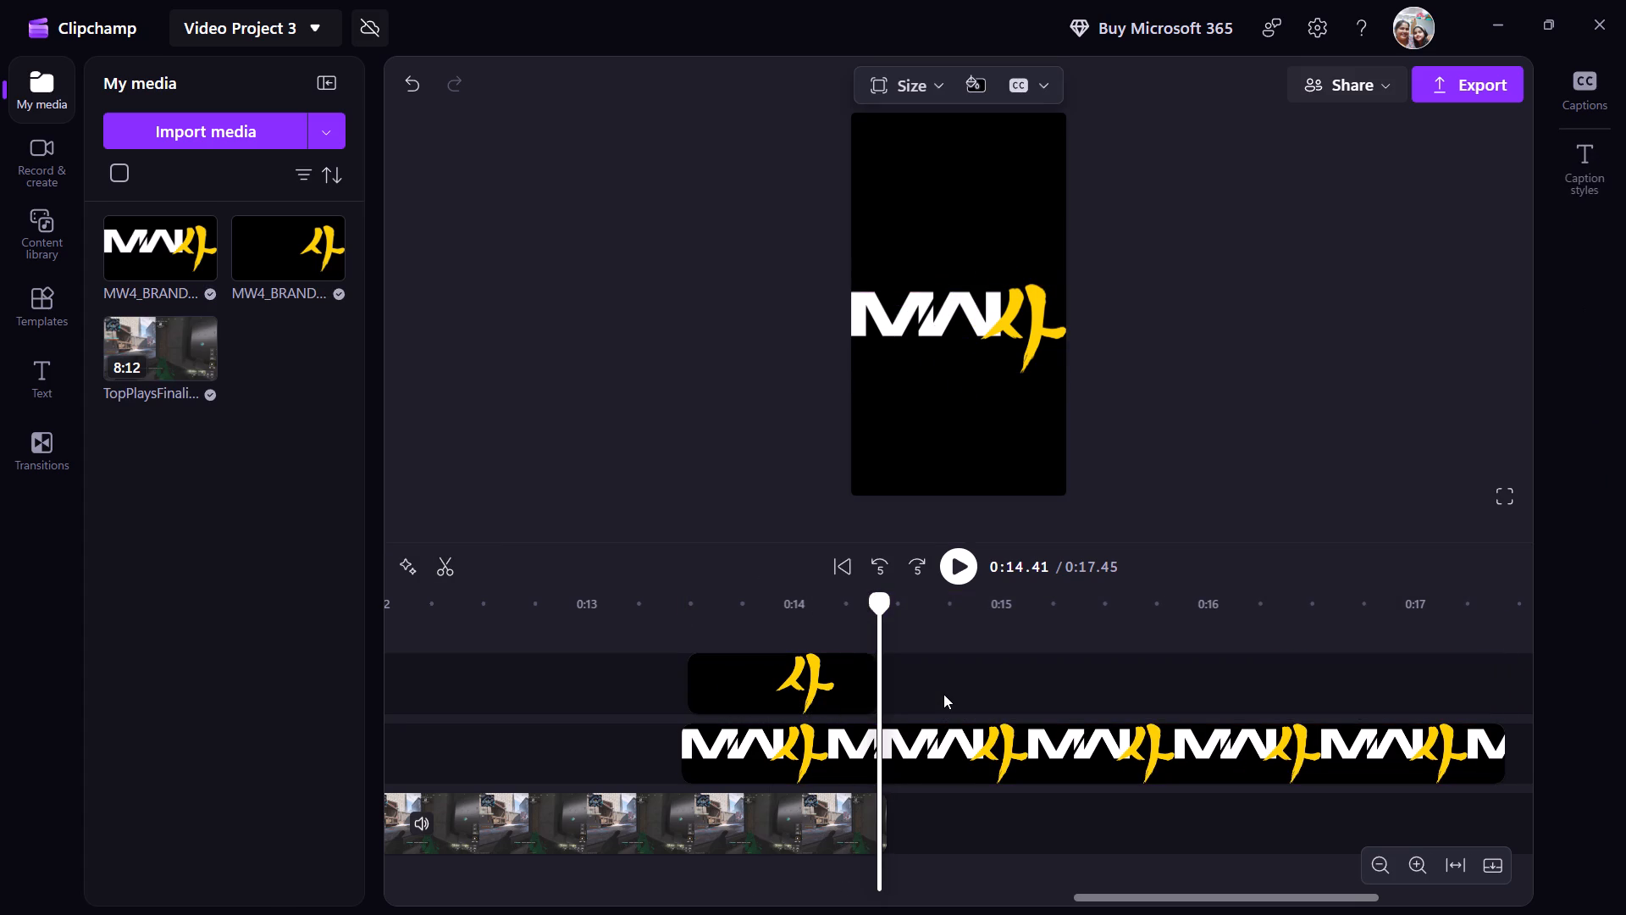
left_click(937, 732)
key("Delete")
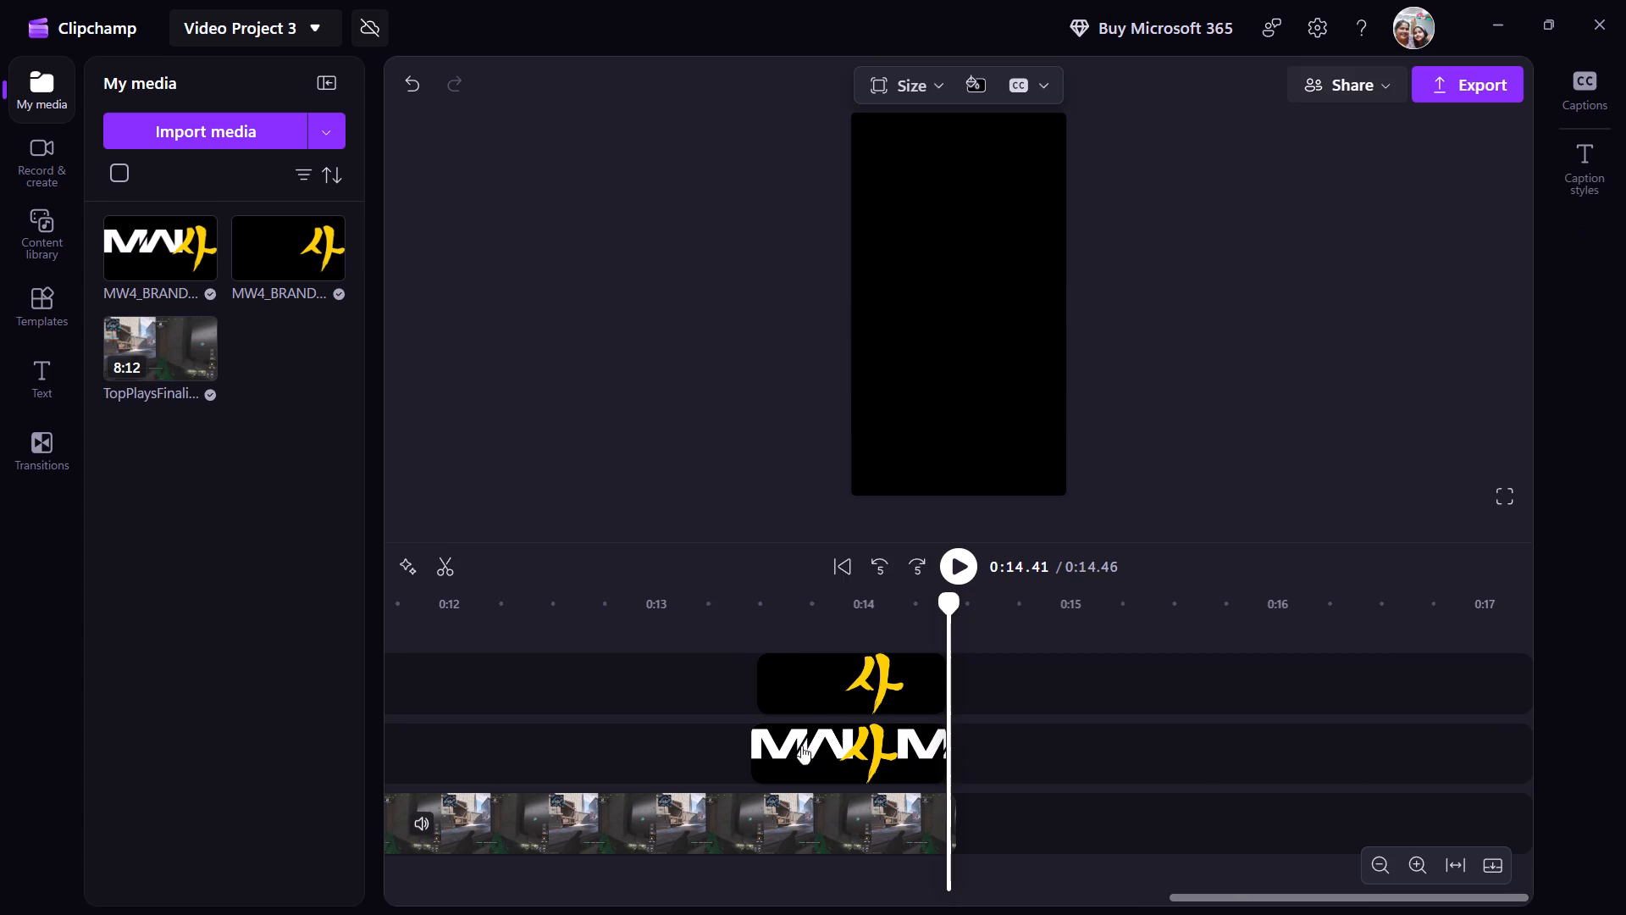
Give the remaining black-lettered MW4 logo clip a 0.3 s fade in and a 0.5 s fade out.
left_click(836, 694)
right_click(836, 694)
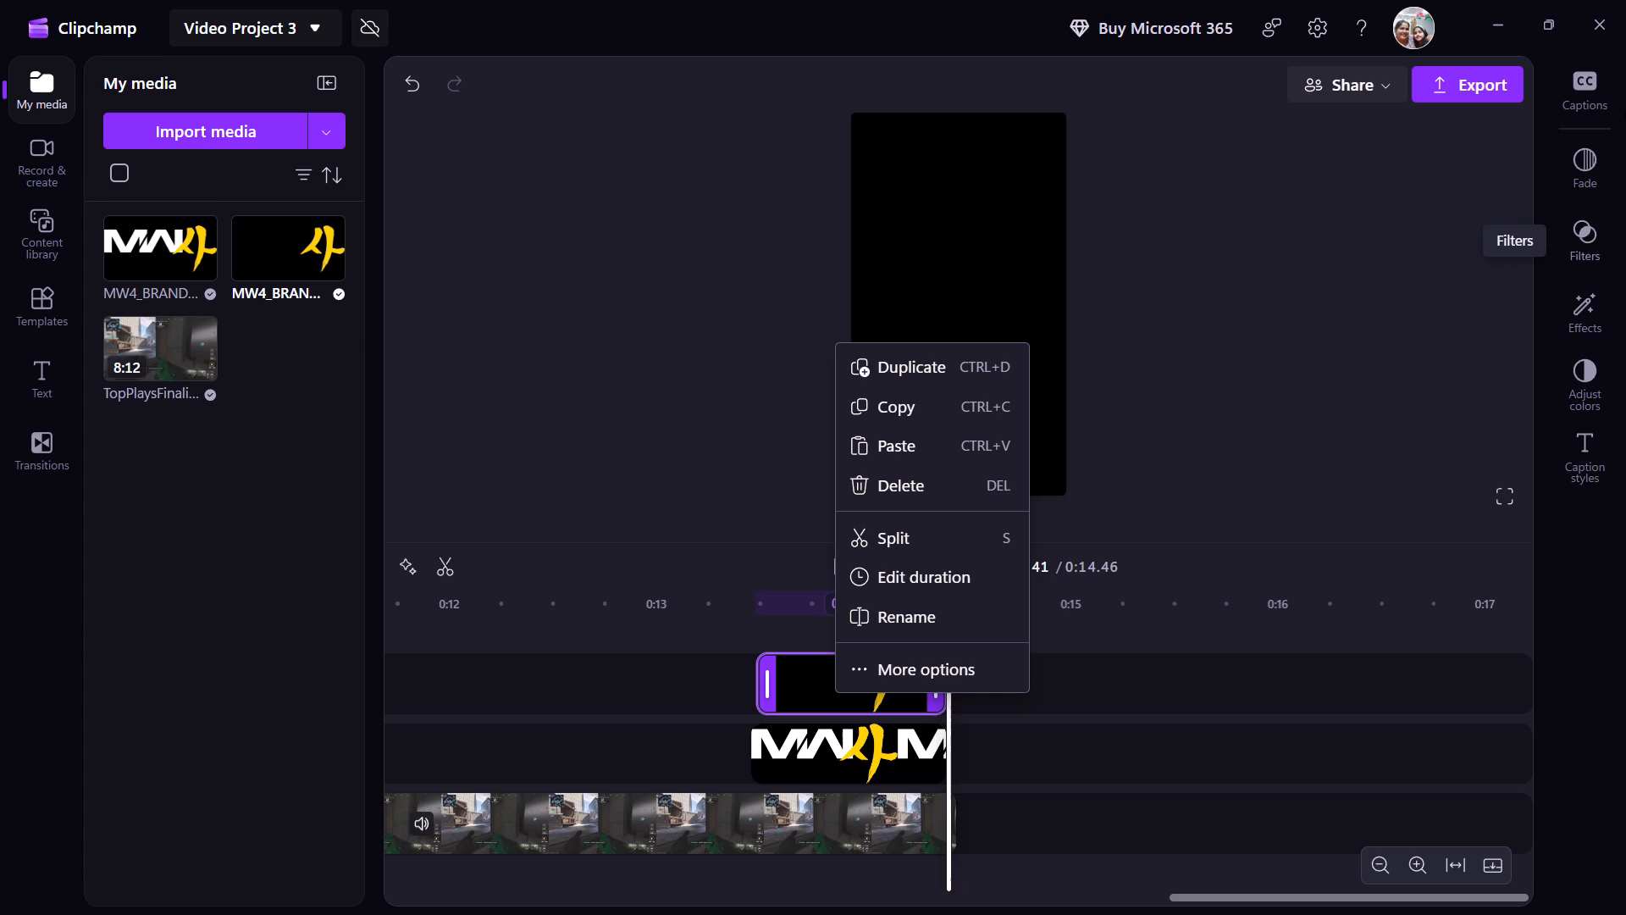
left_click(1580, 182)
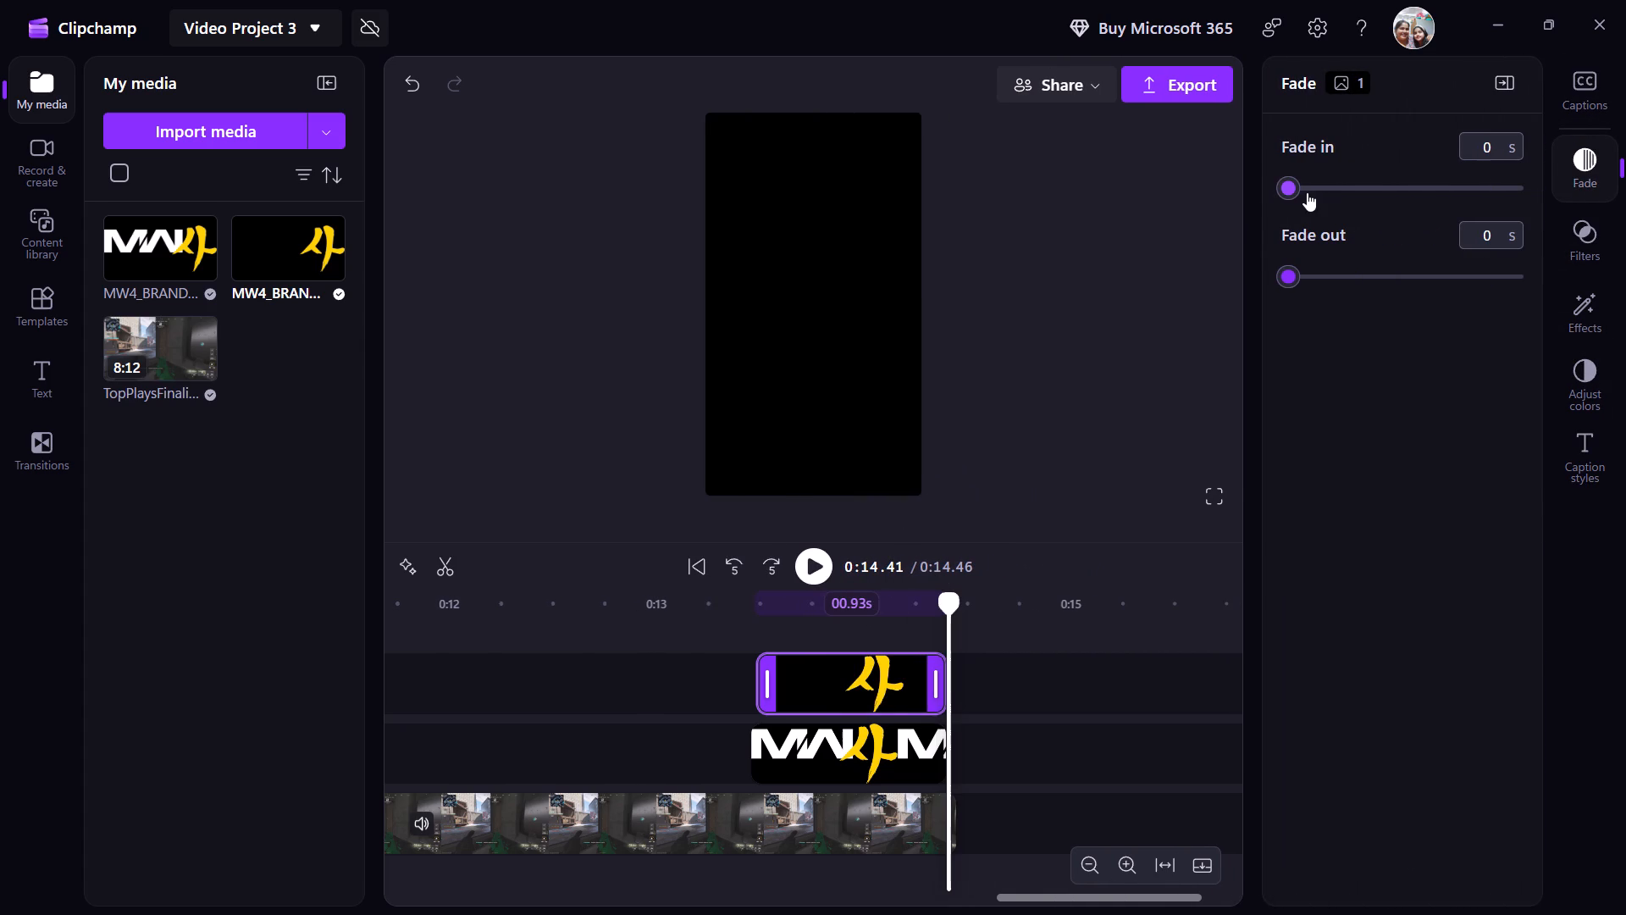
left_click(1305, 192)
left_click(1324, 190)
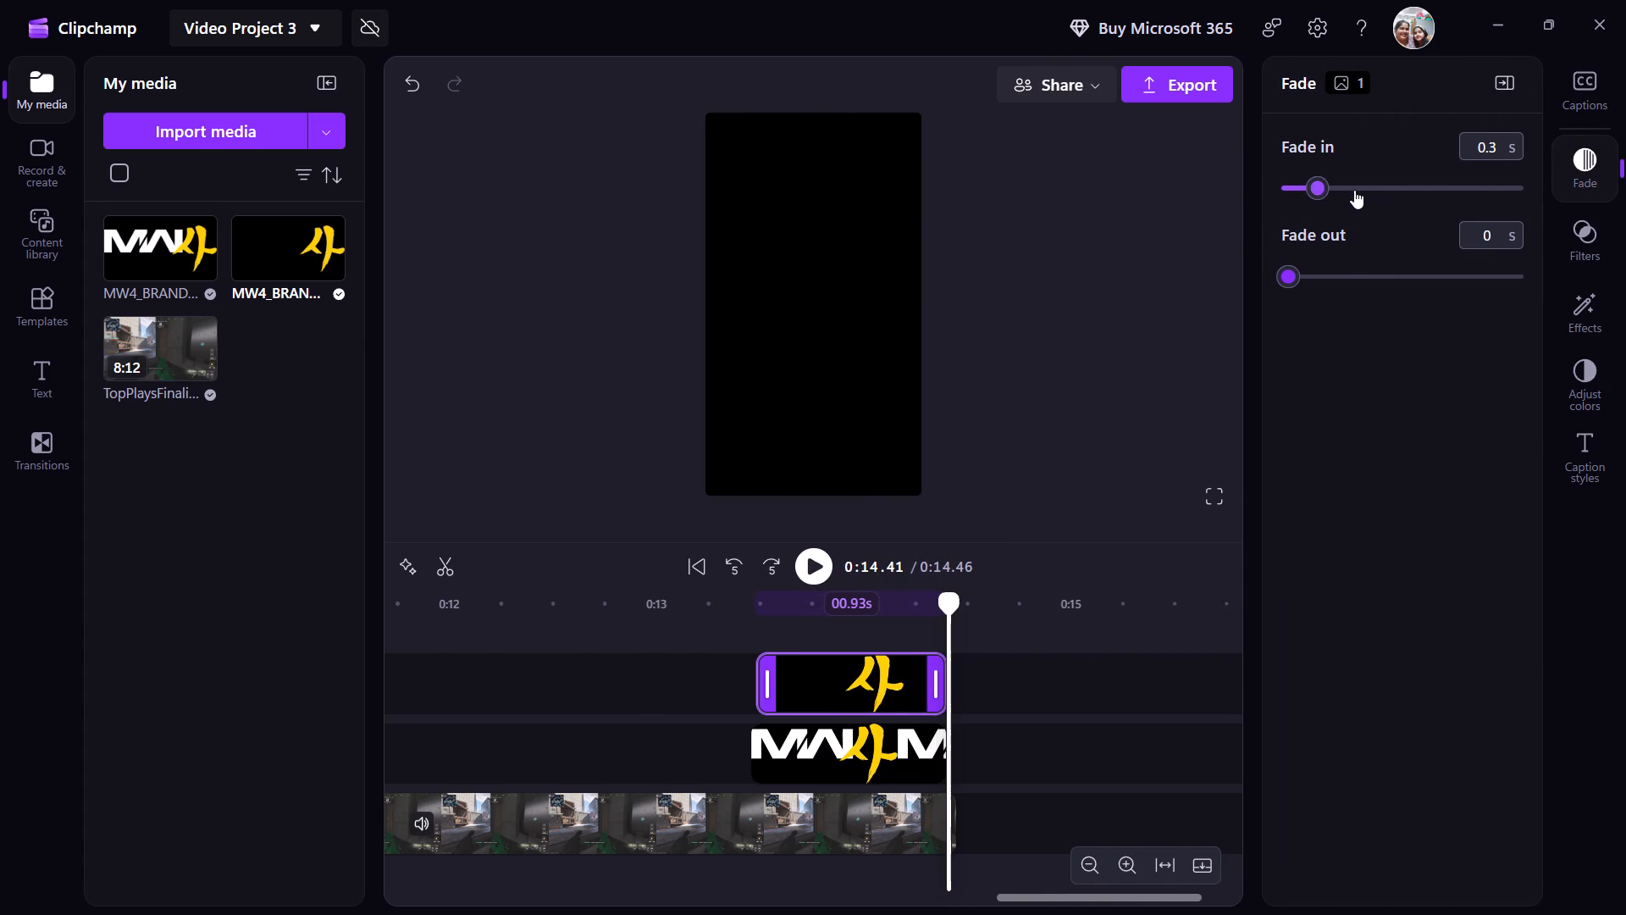
left_click(1354, 190)
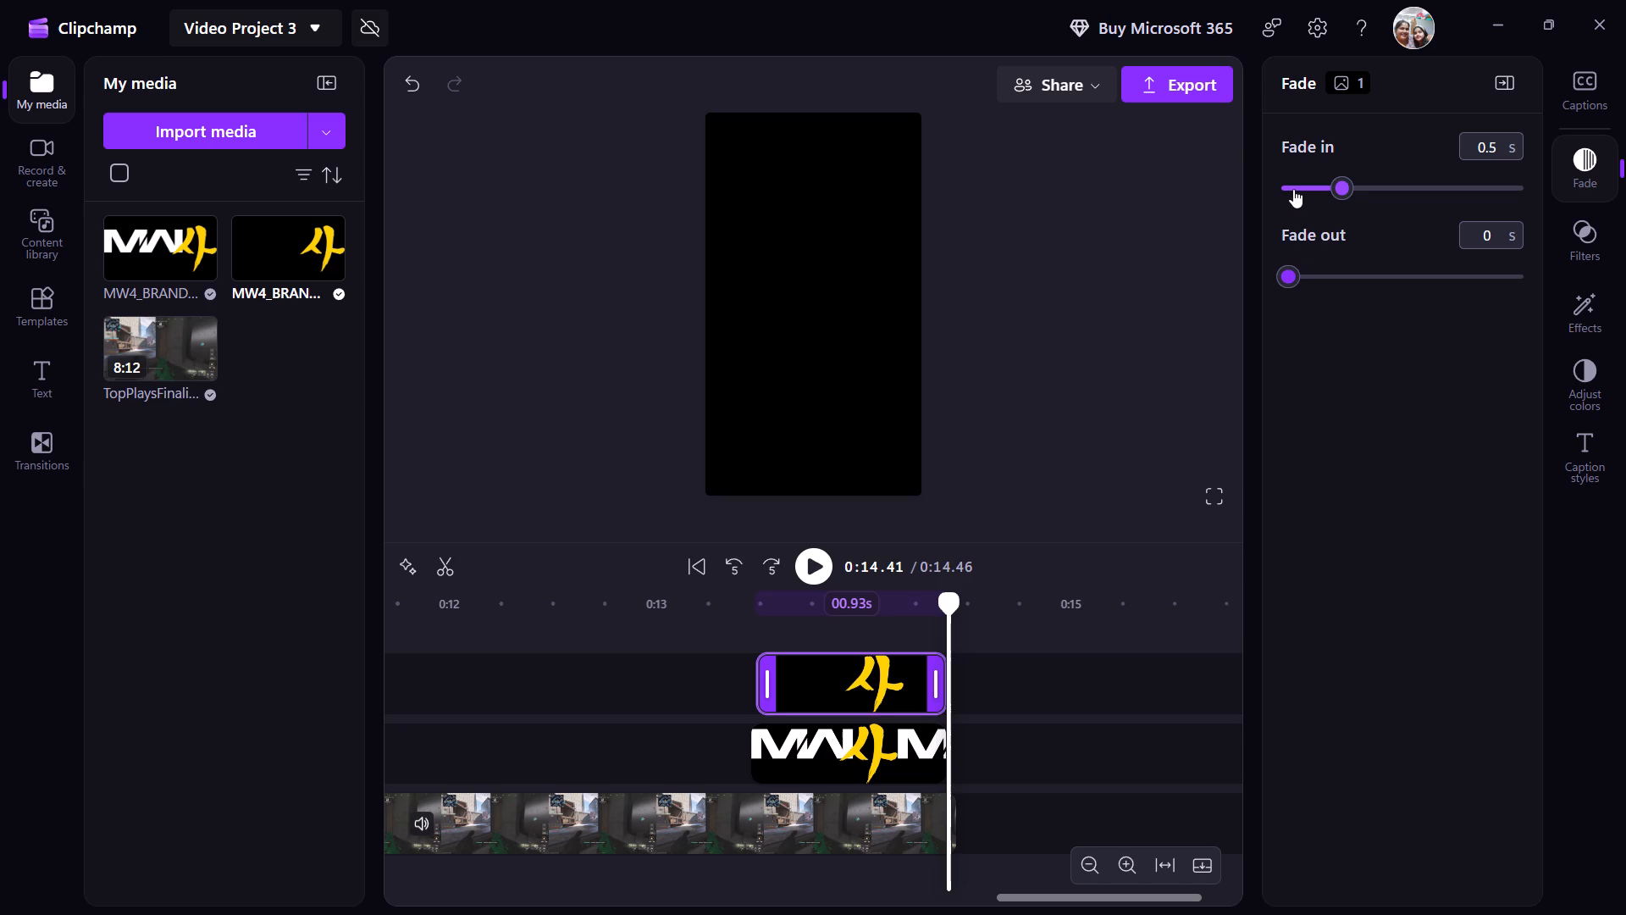
left_click(1296, 189)
left_click(1319, 181)
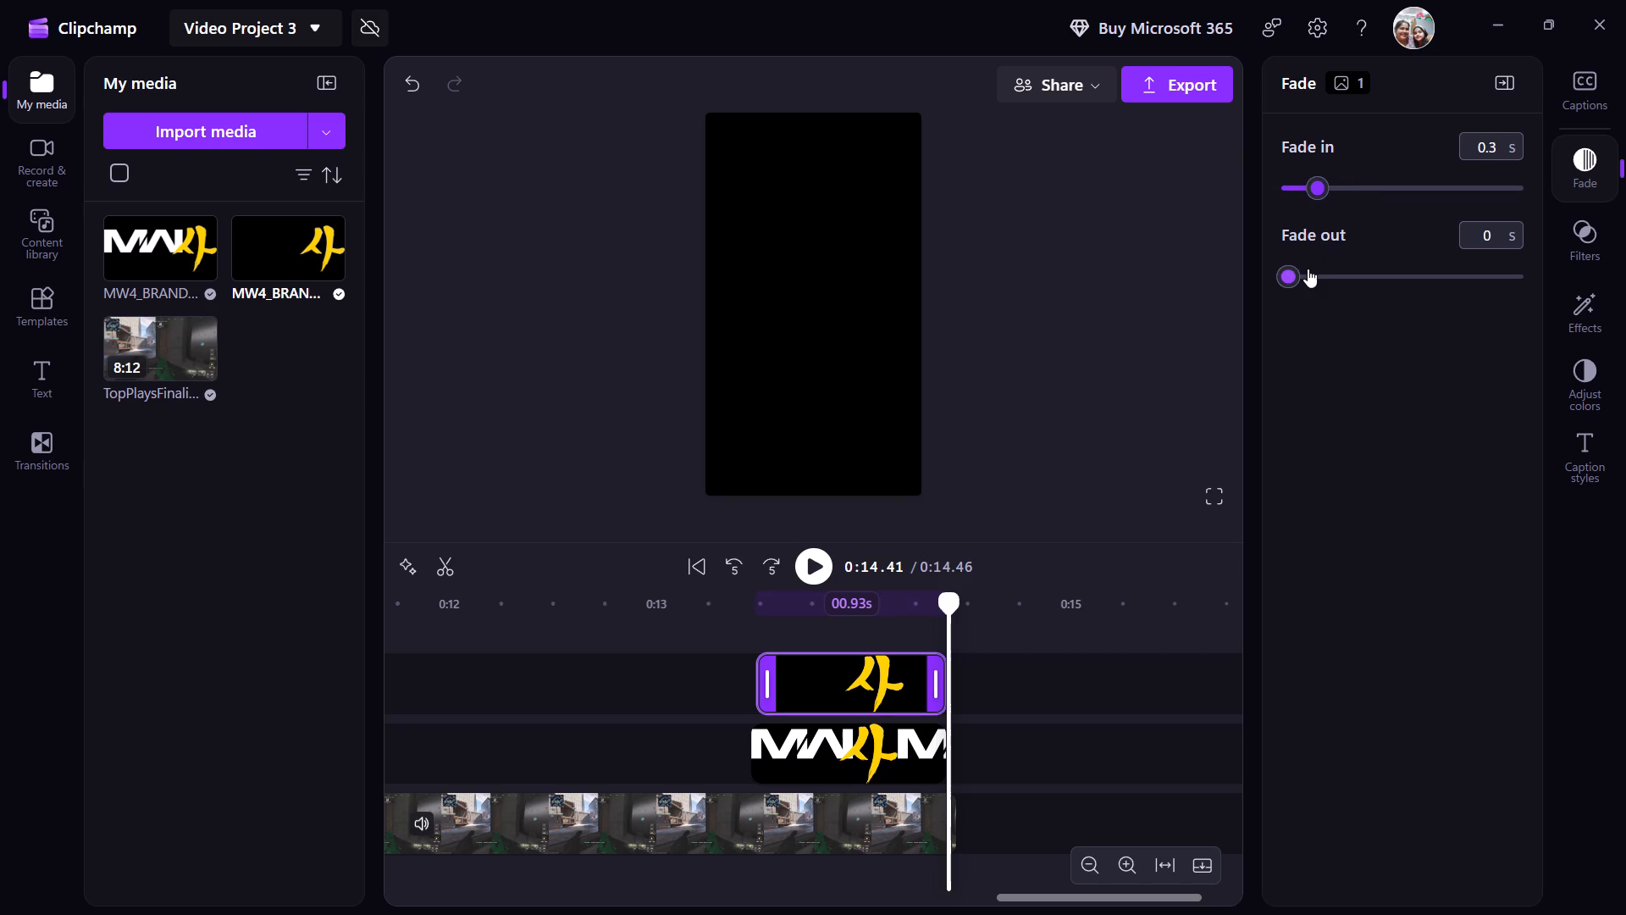
left_click(1307, 269)
left_click(1374, 279)
Play back the video around the closing logo section to check the black-lettered logo's fade and both logos' timing.
left_click(816, 572)
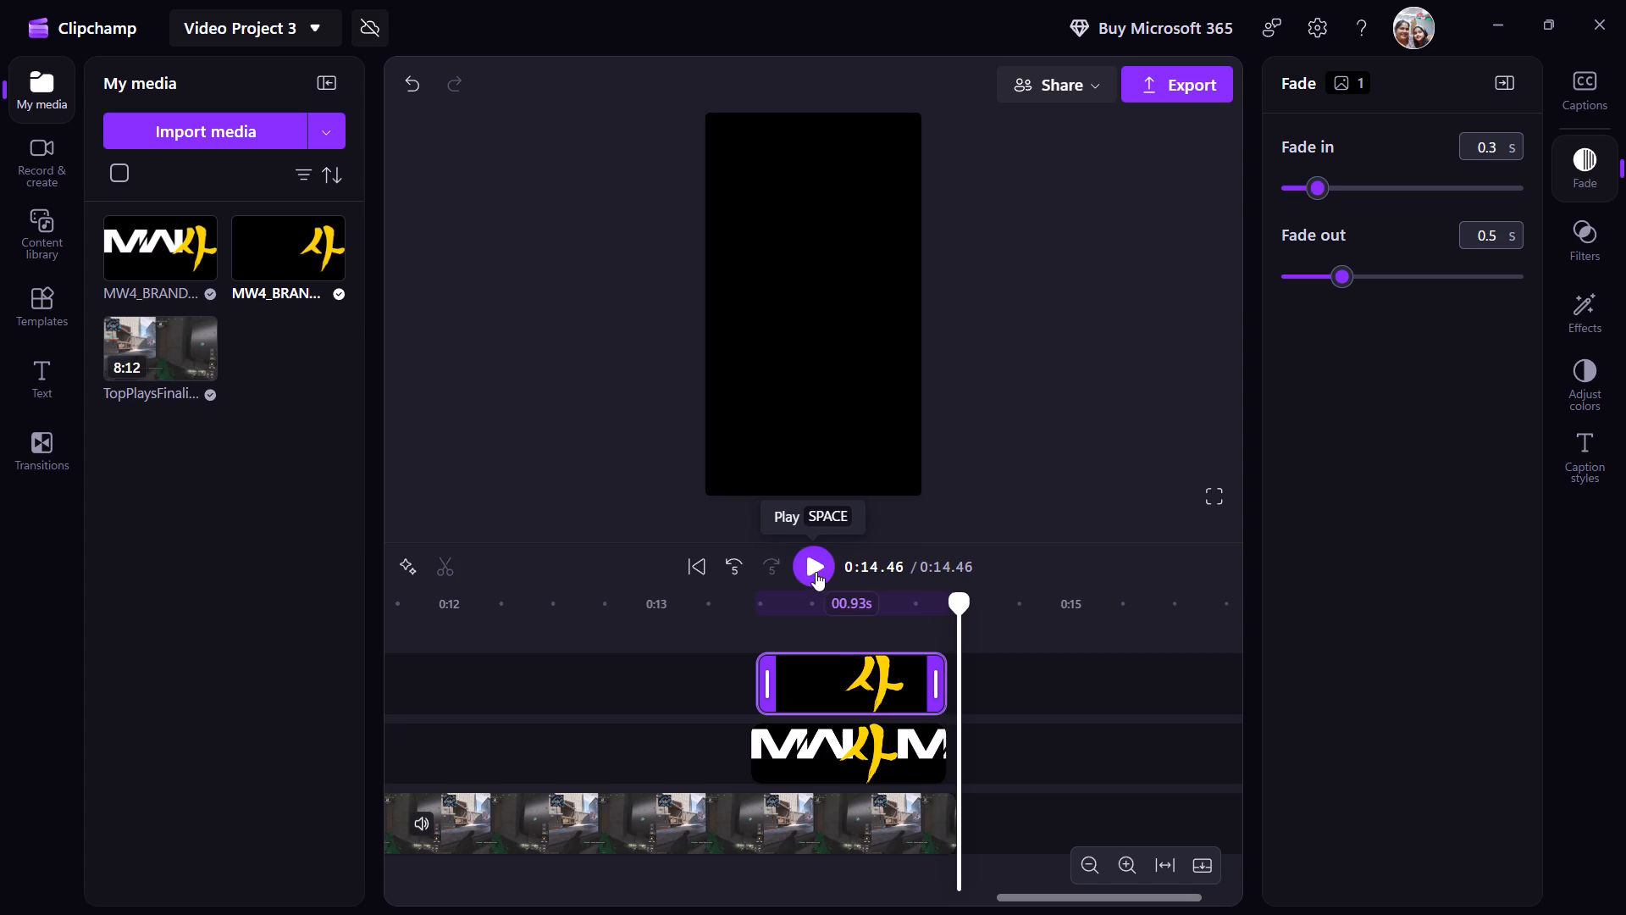
left_click(727, 632)
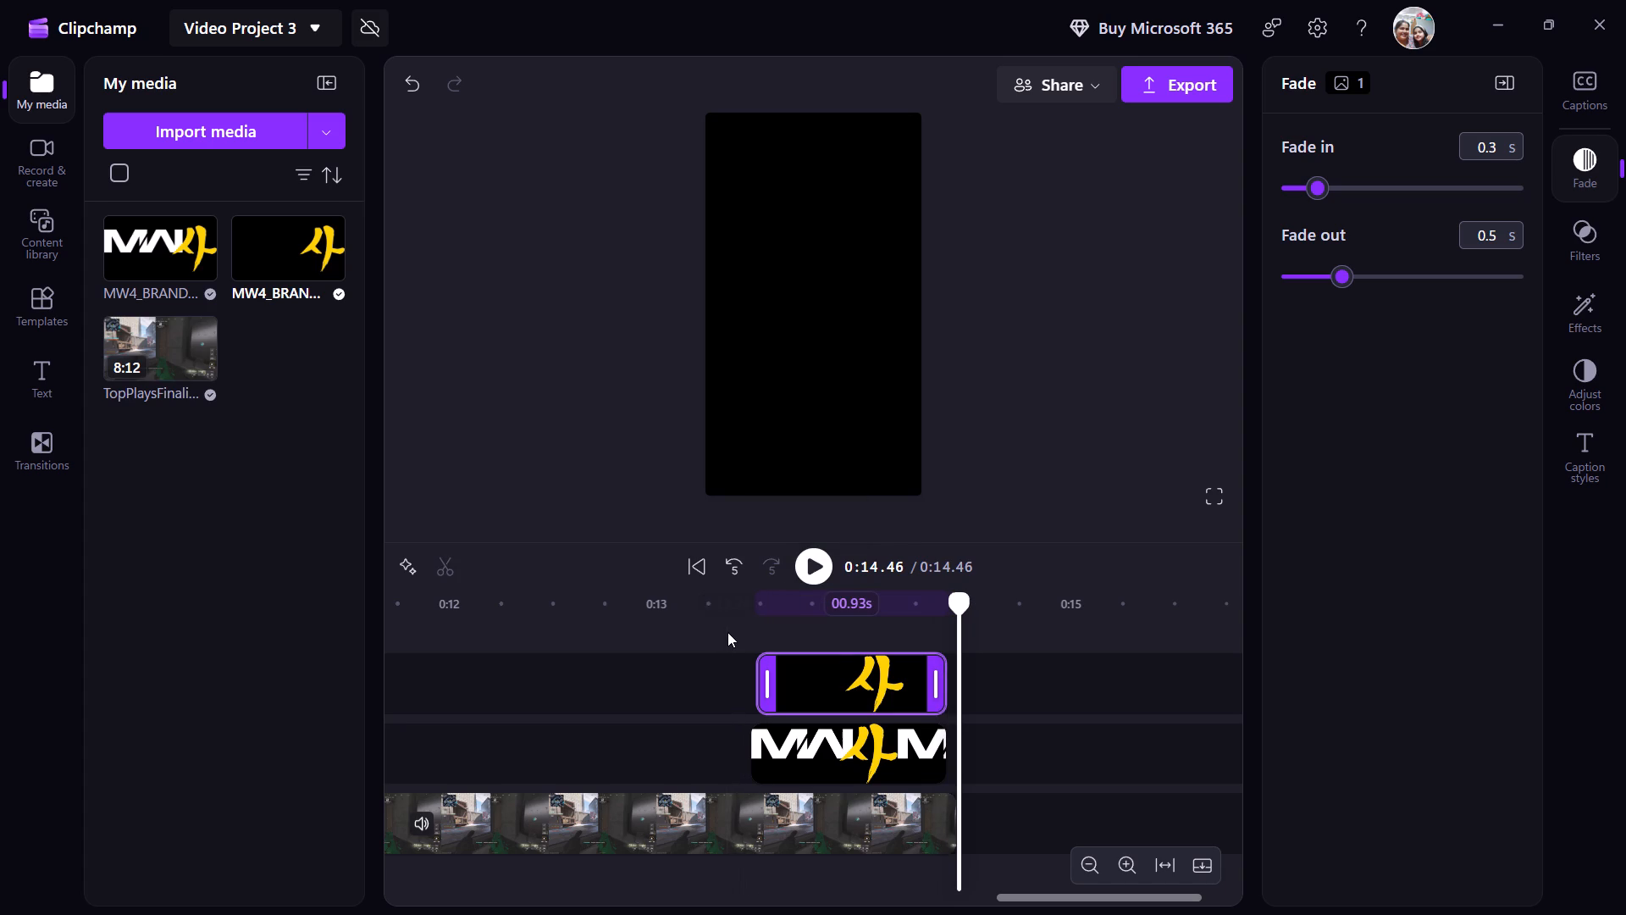
left_click(822, 561)
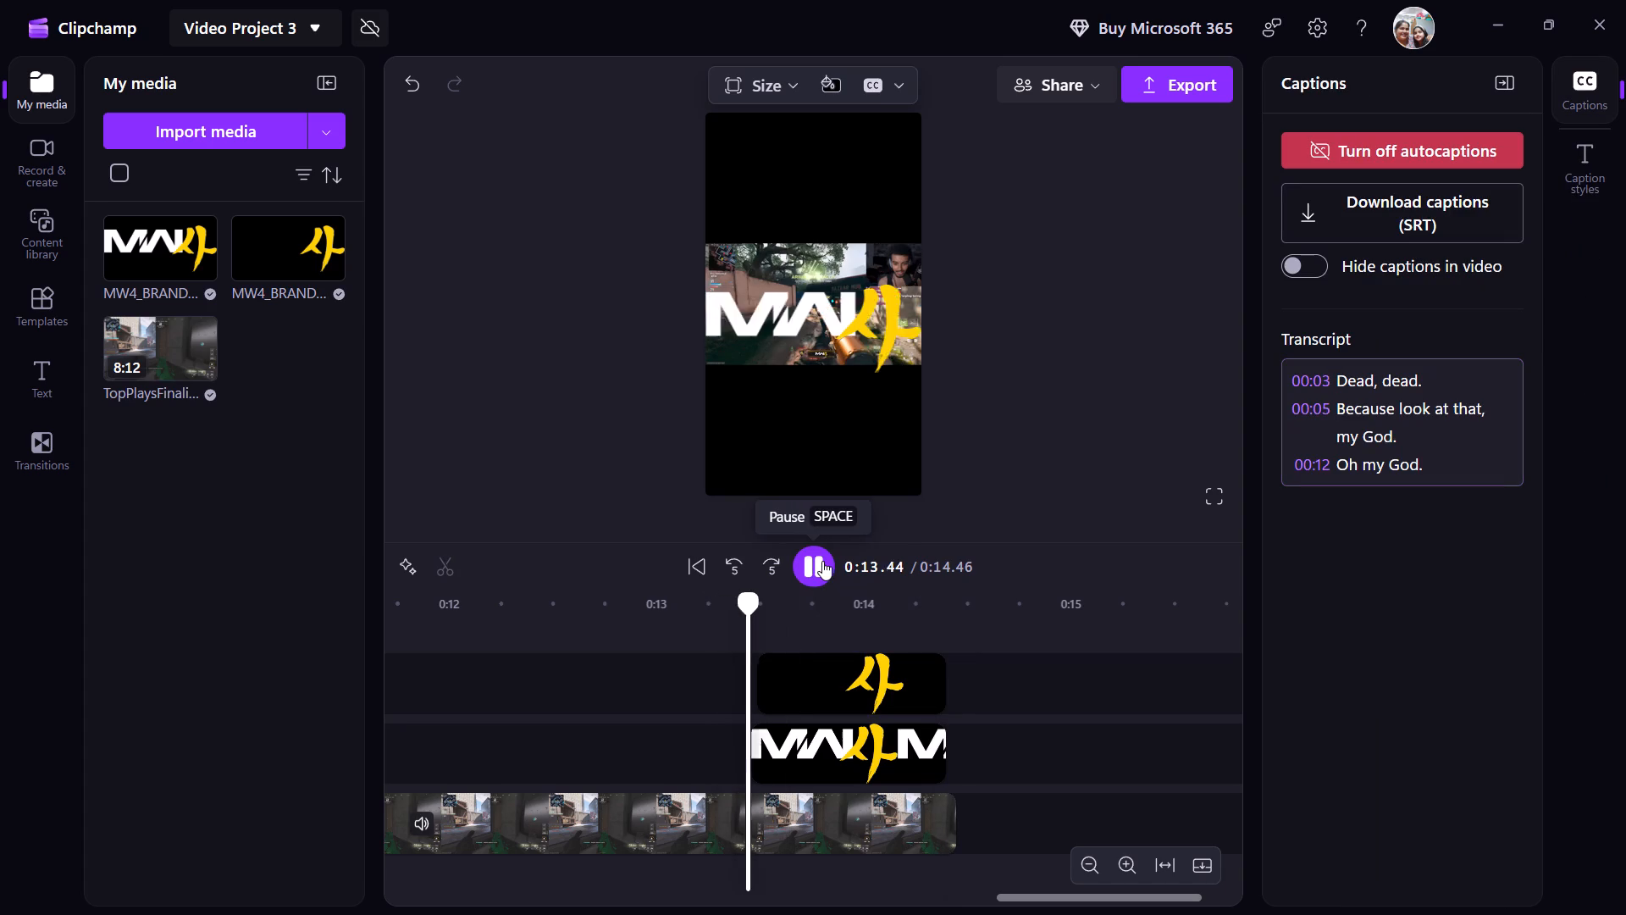
left_click(822, 561)
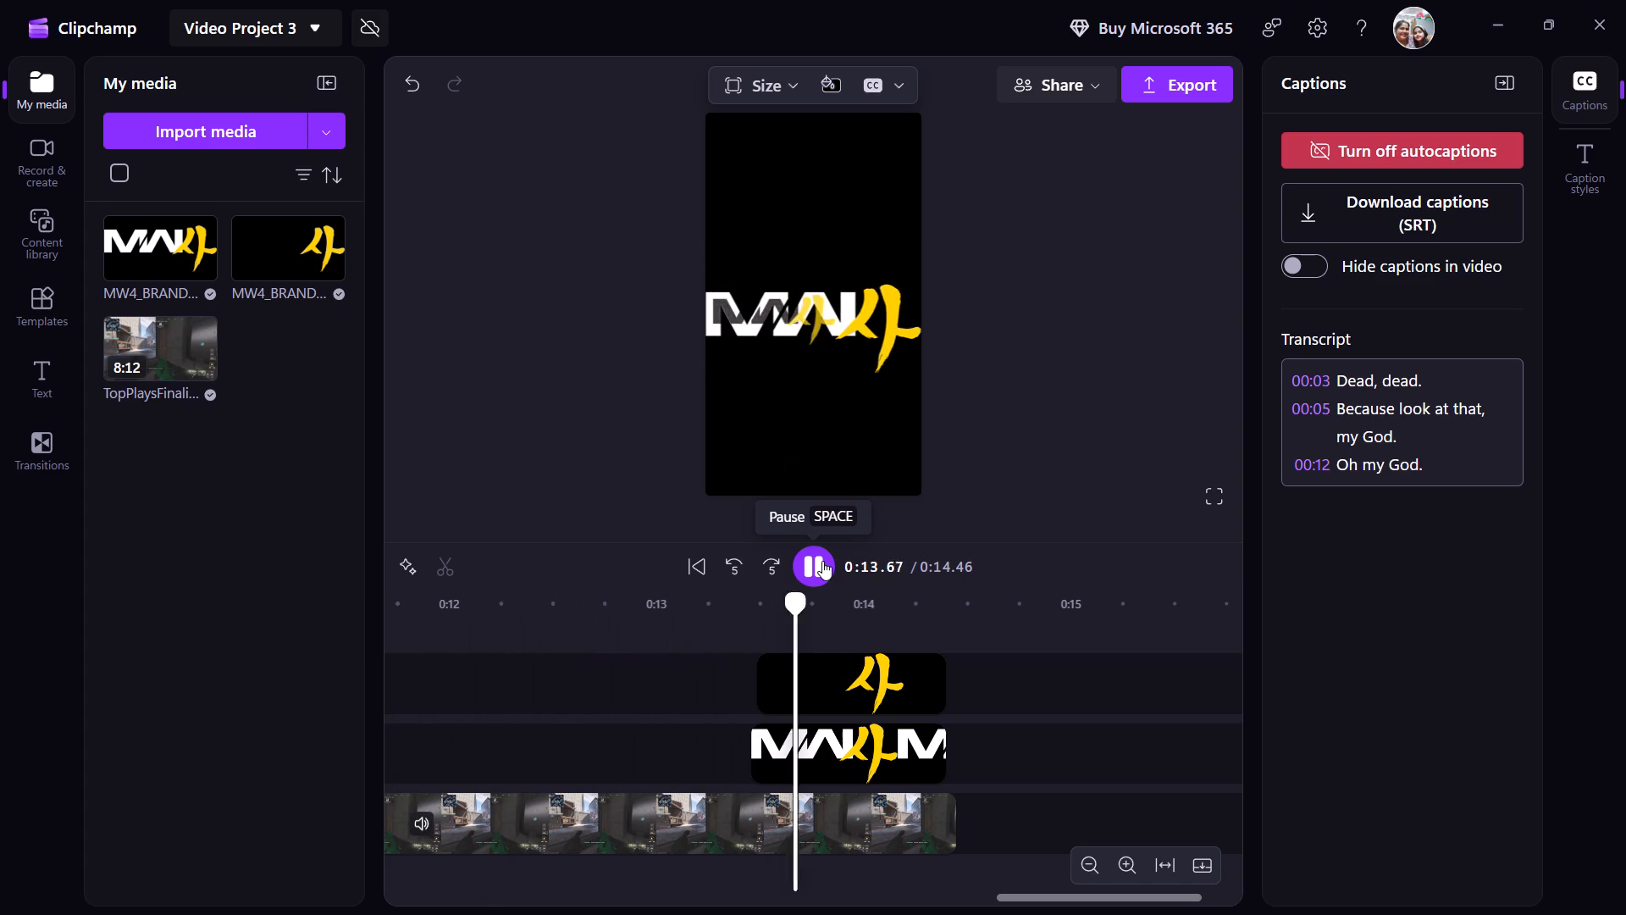
left_click(822, 561)
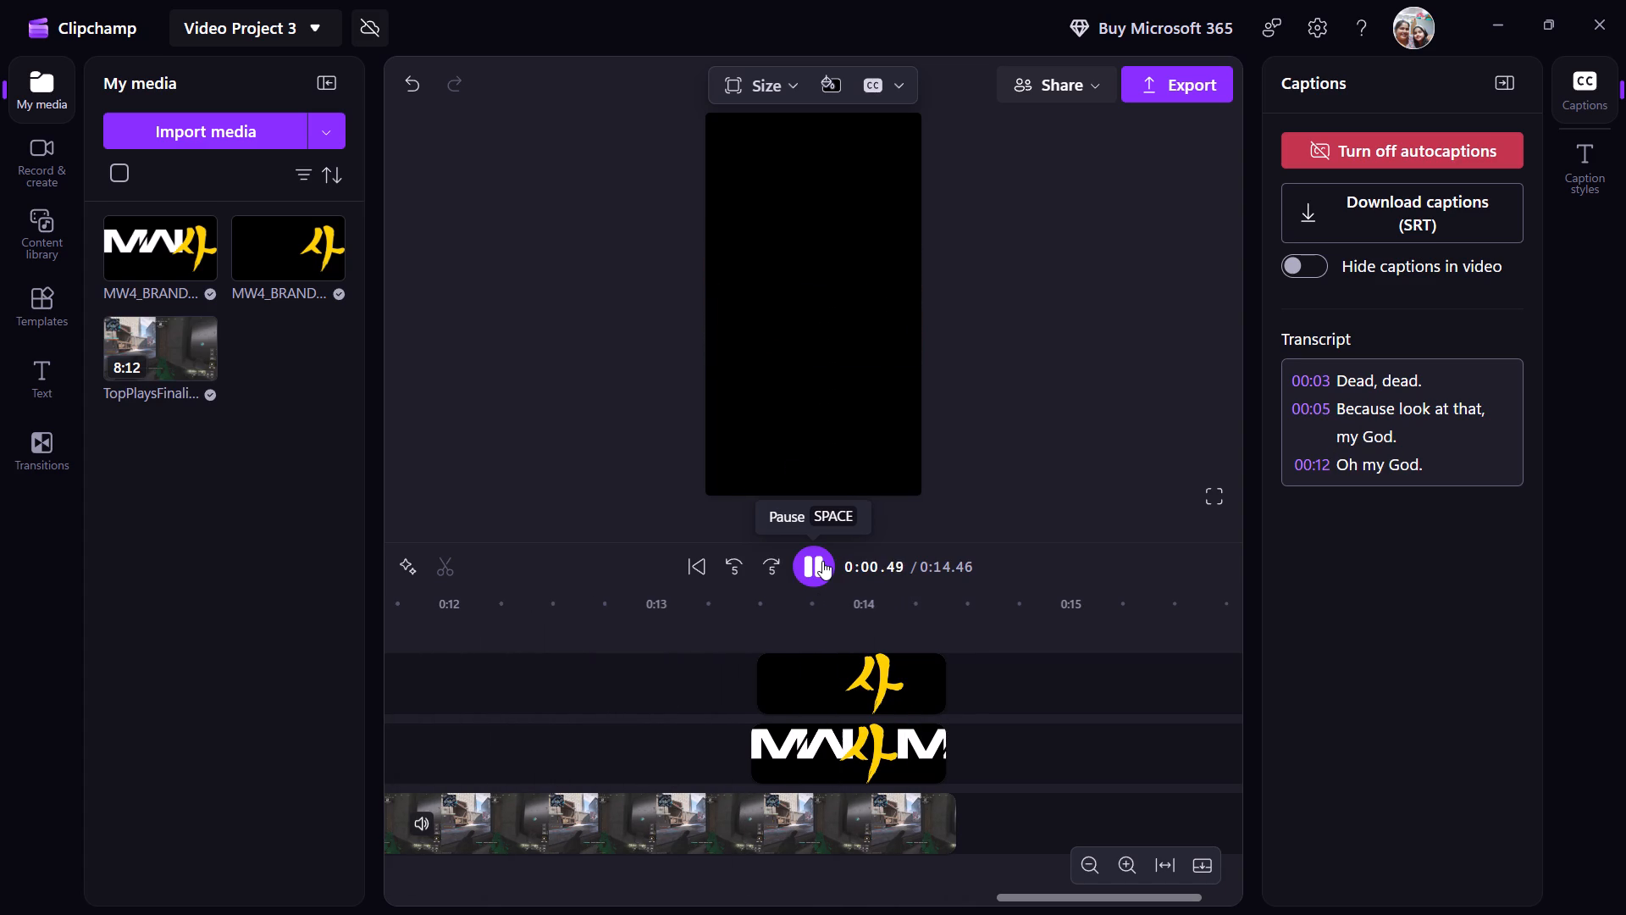
left_click(822, 561)
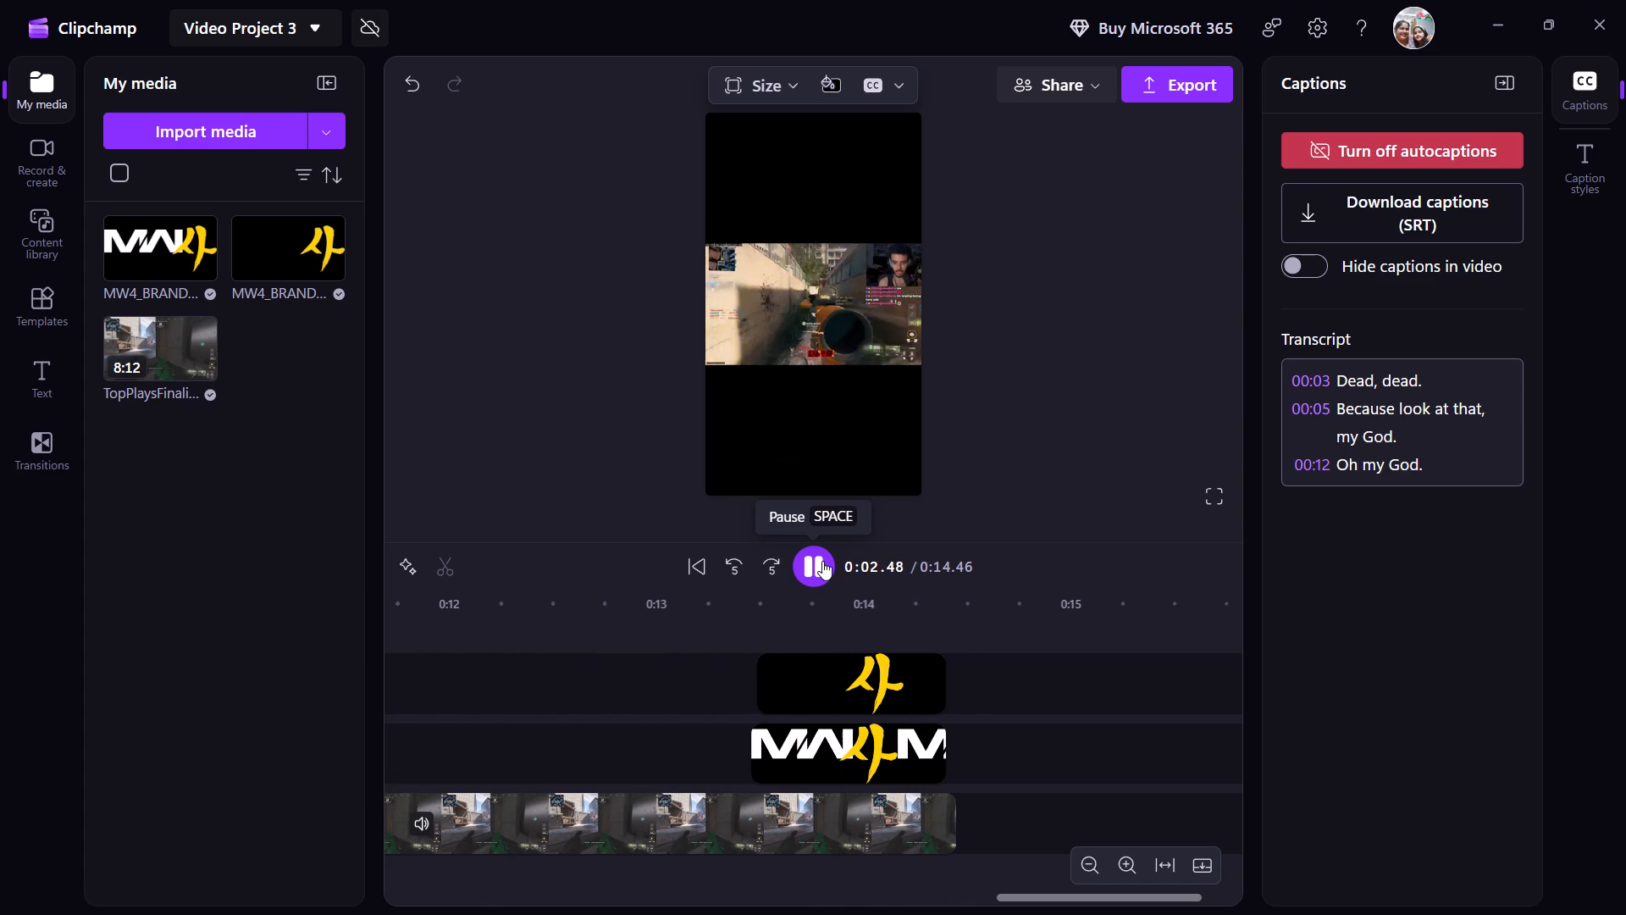
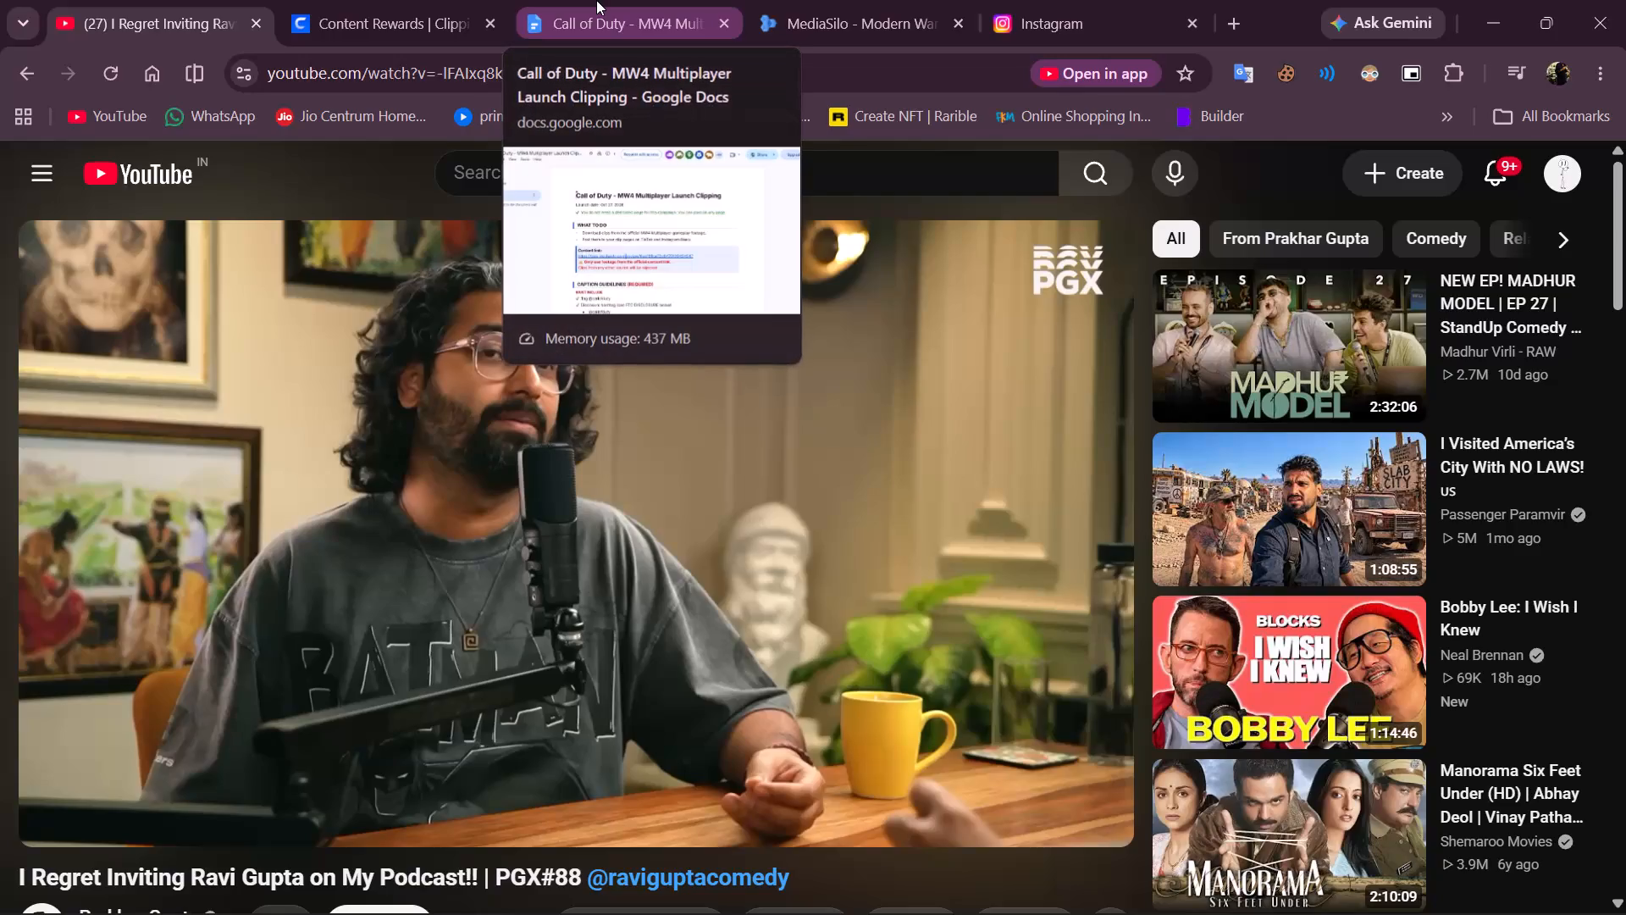
Switch to the Call of Duty MW4 Multiplayer Launch Clipping document and read its caption, FTC disclosure, on-screen text and editing guidelines.
left_click(592, 6)
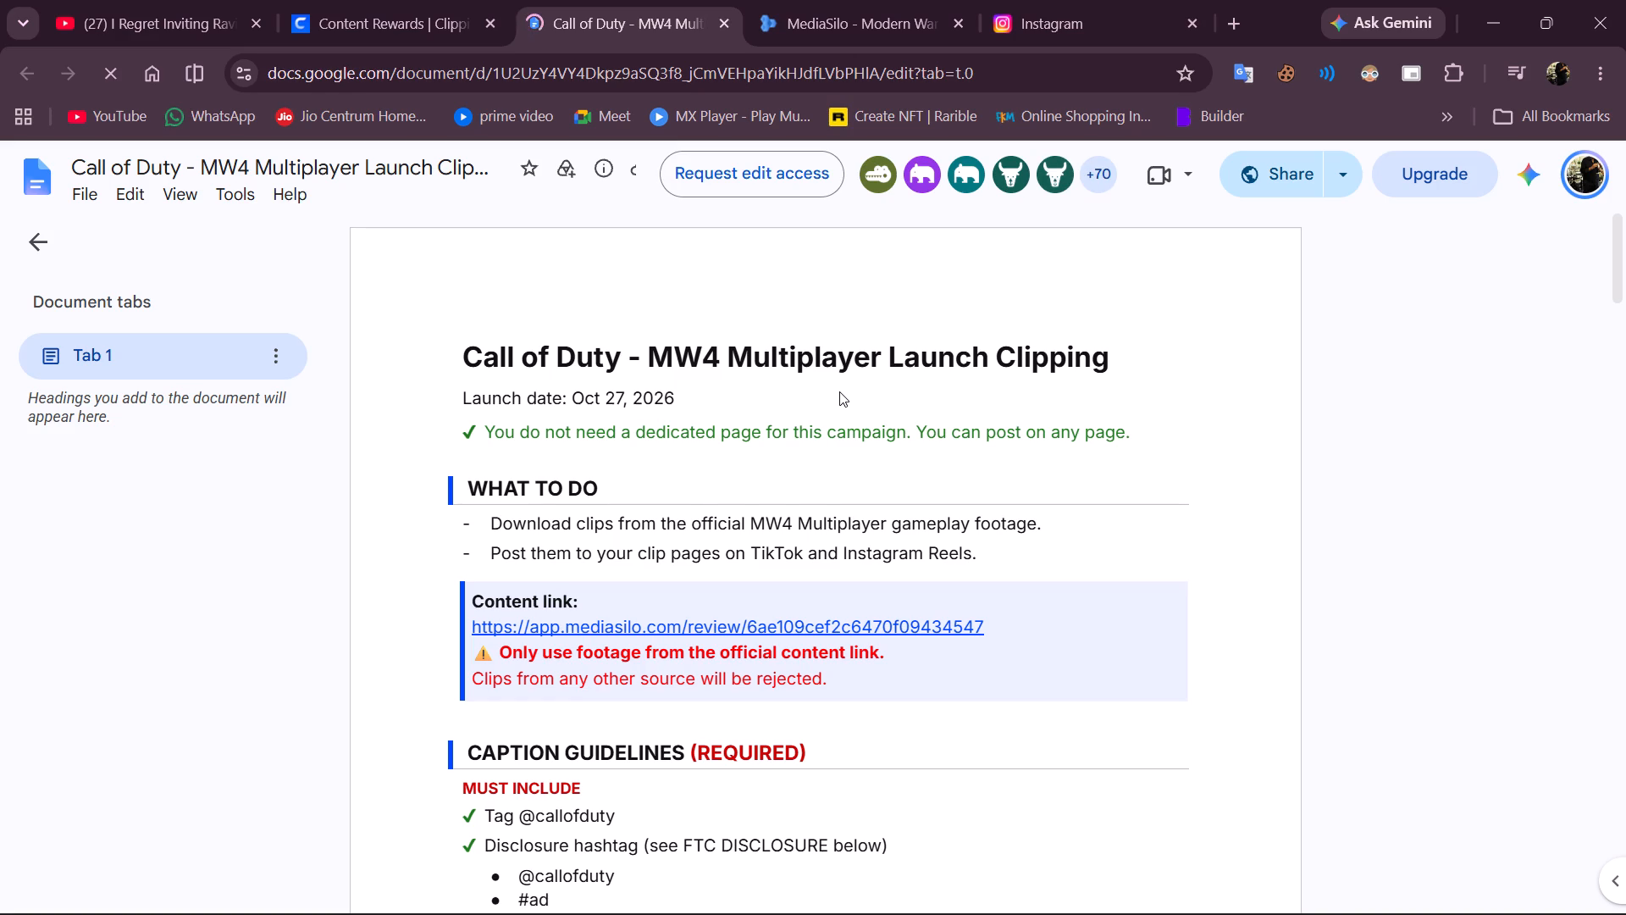
scroll(839, 391, "down", 2)
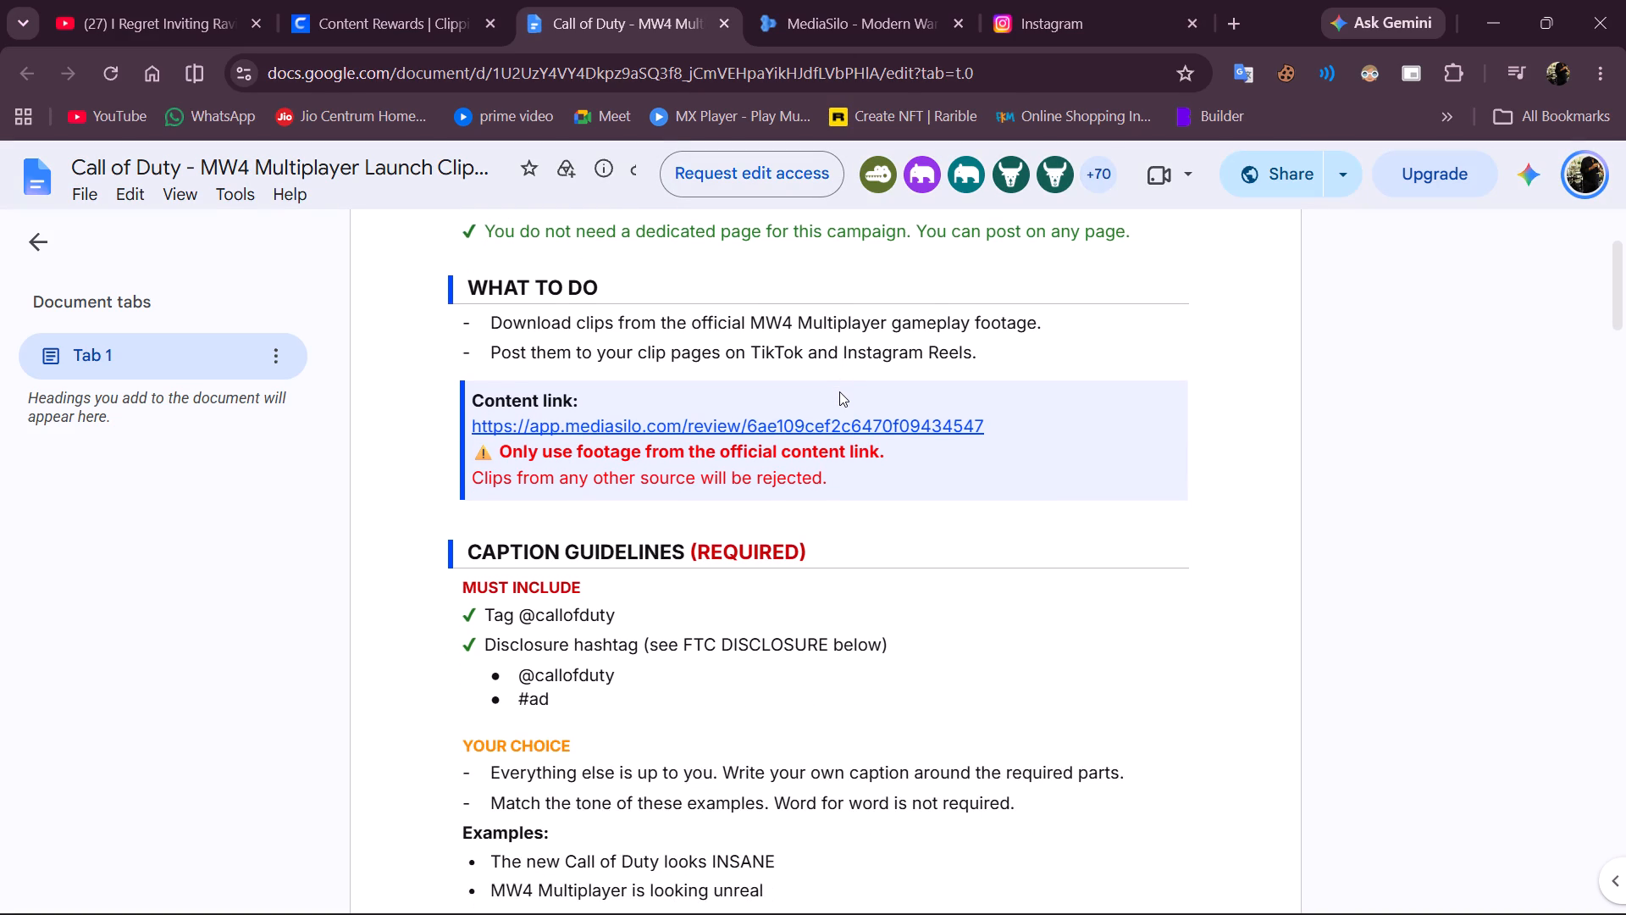
scroll(839, 391, "down", 1)
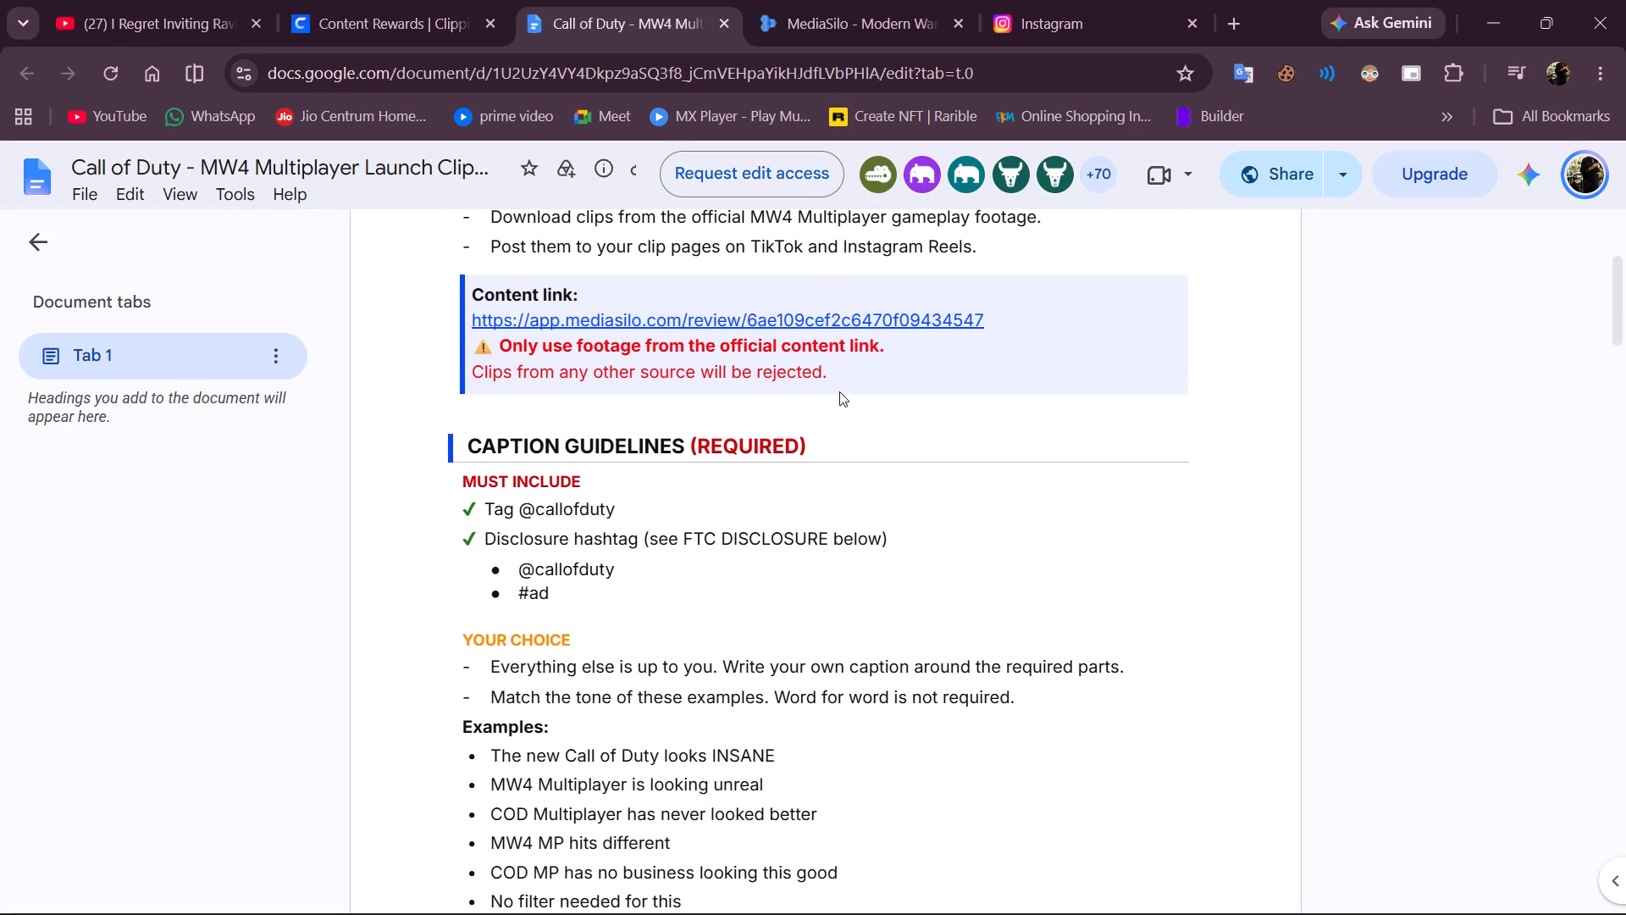
scroll(839, 391, "down", 2)
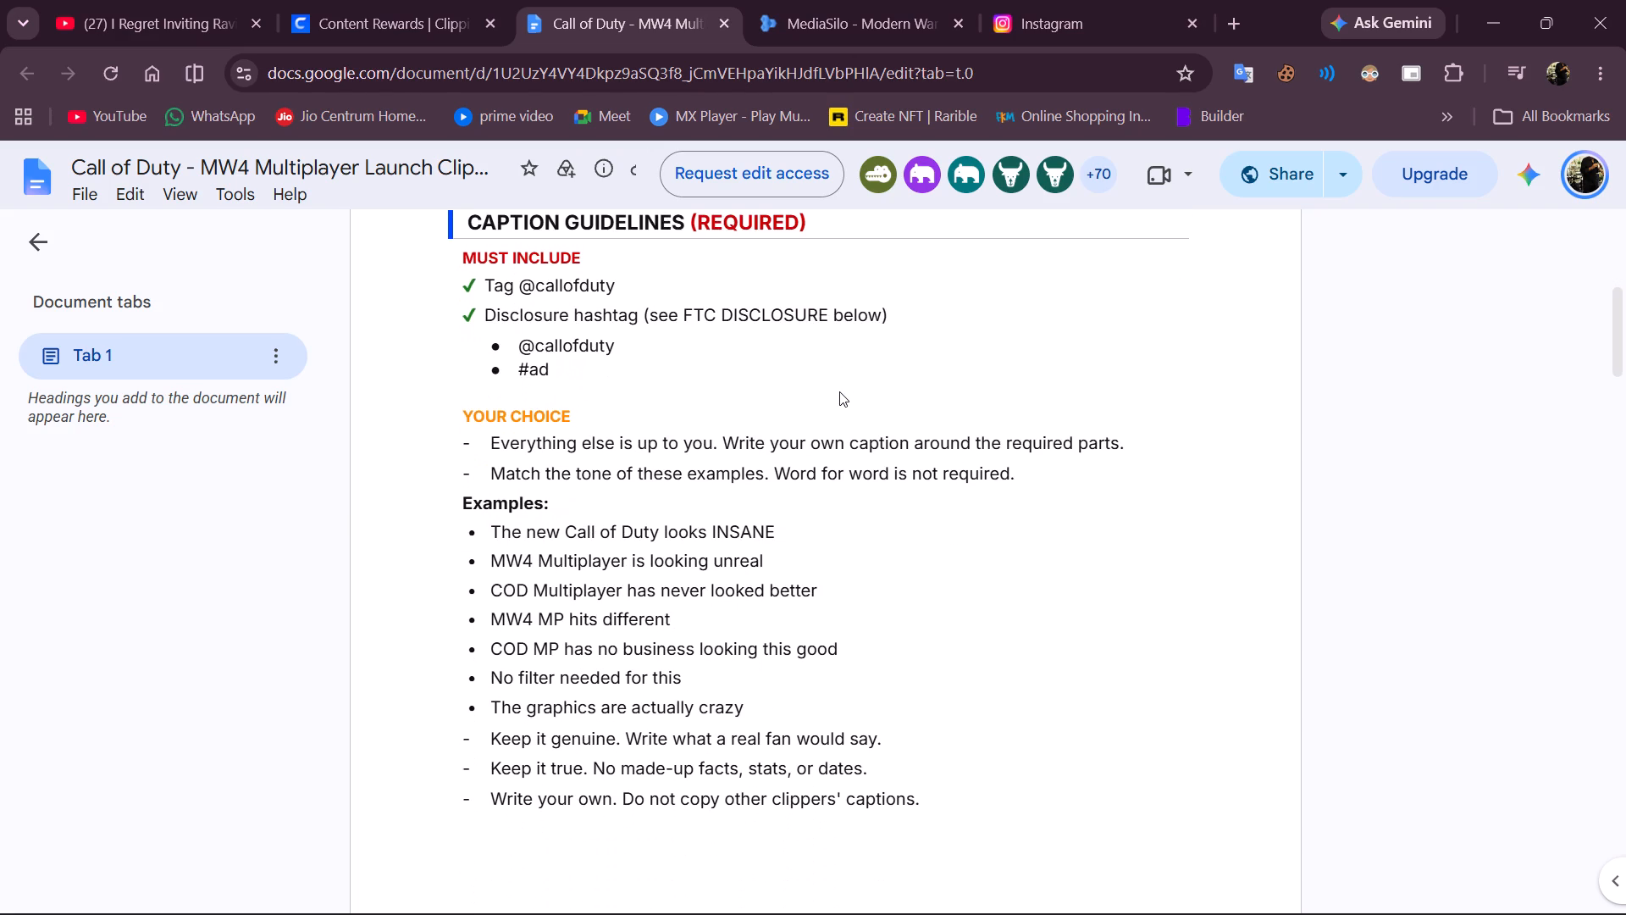
scroll(839, 391, "down", 2)
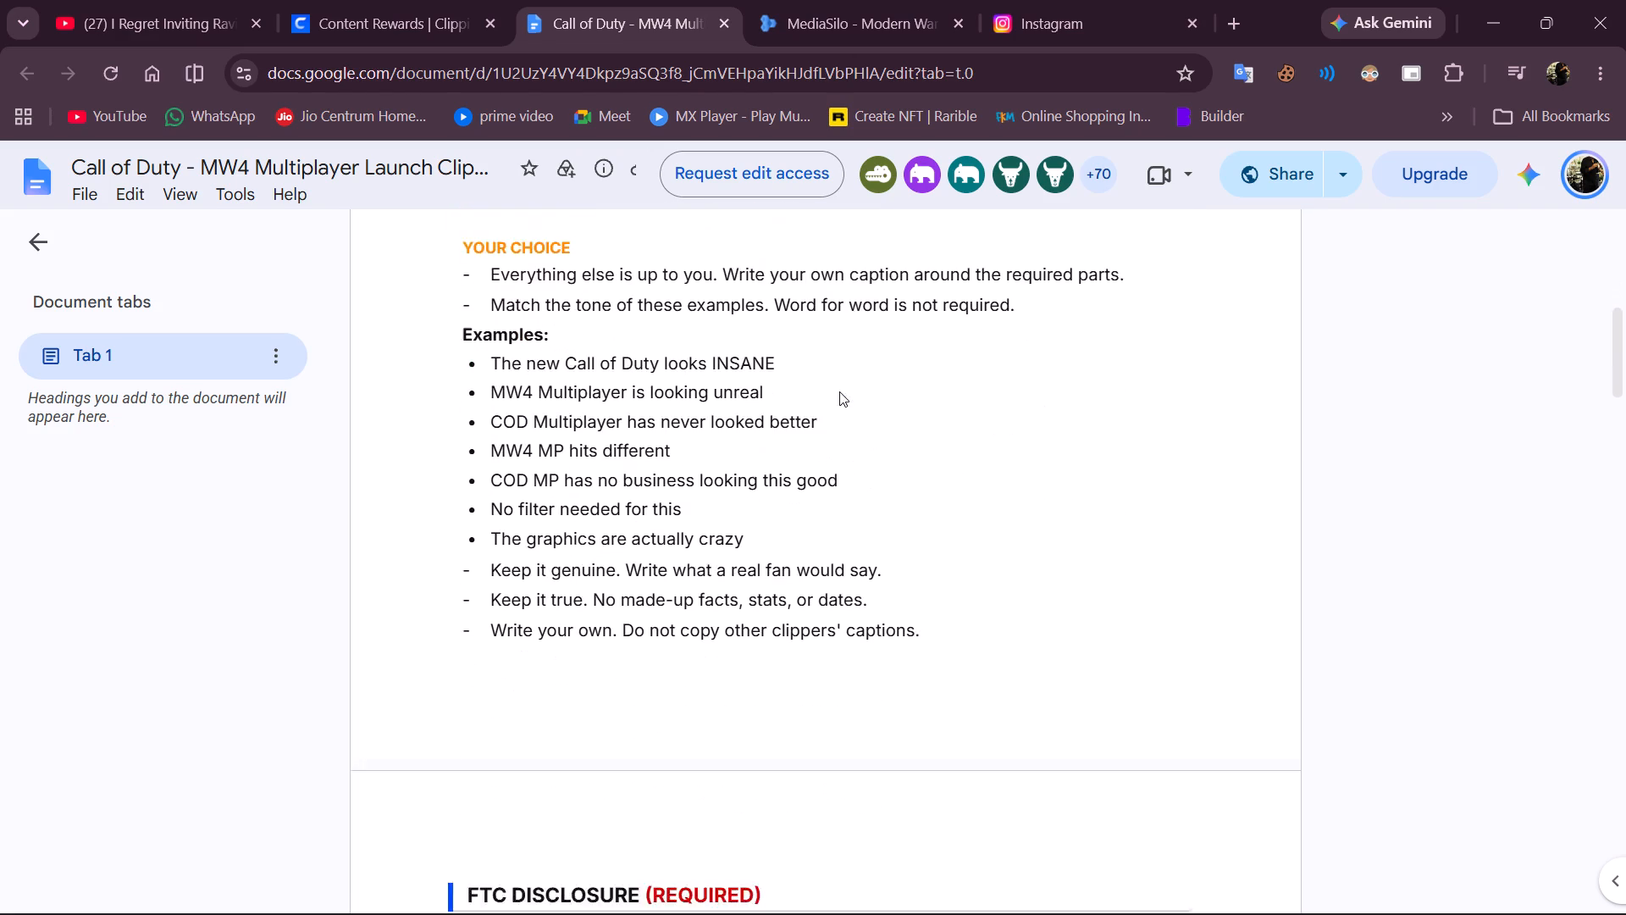
scroll(839, 391, "down", 5)
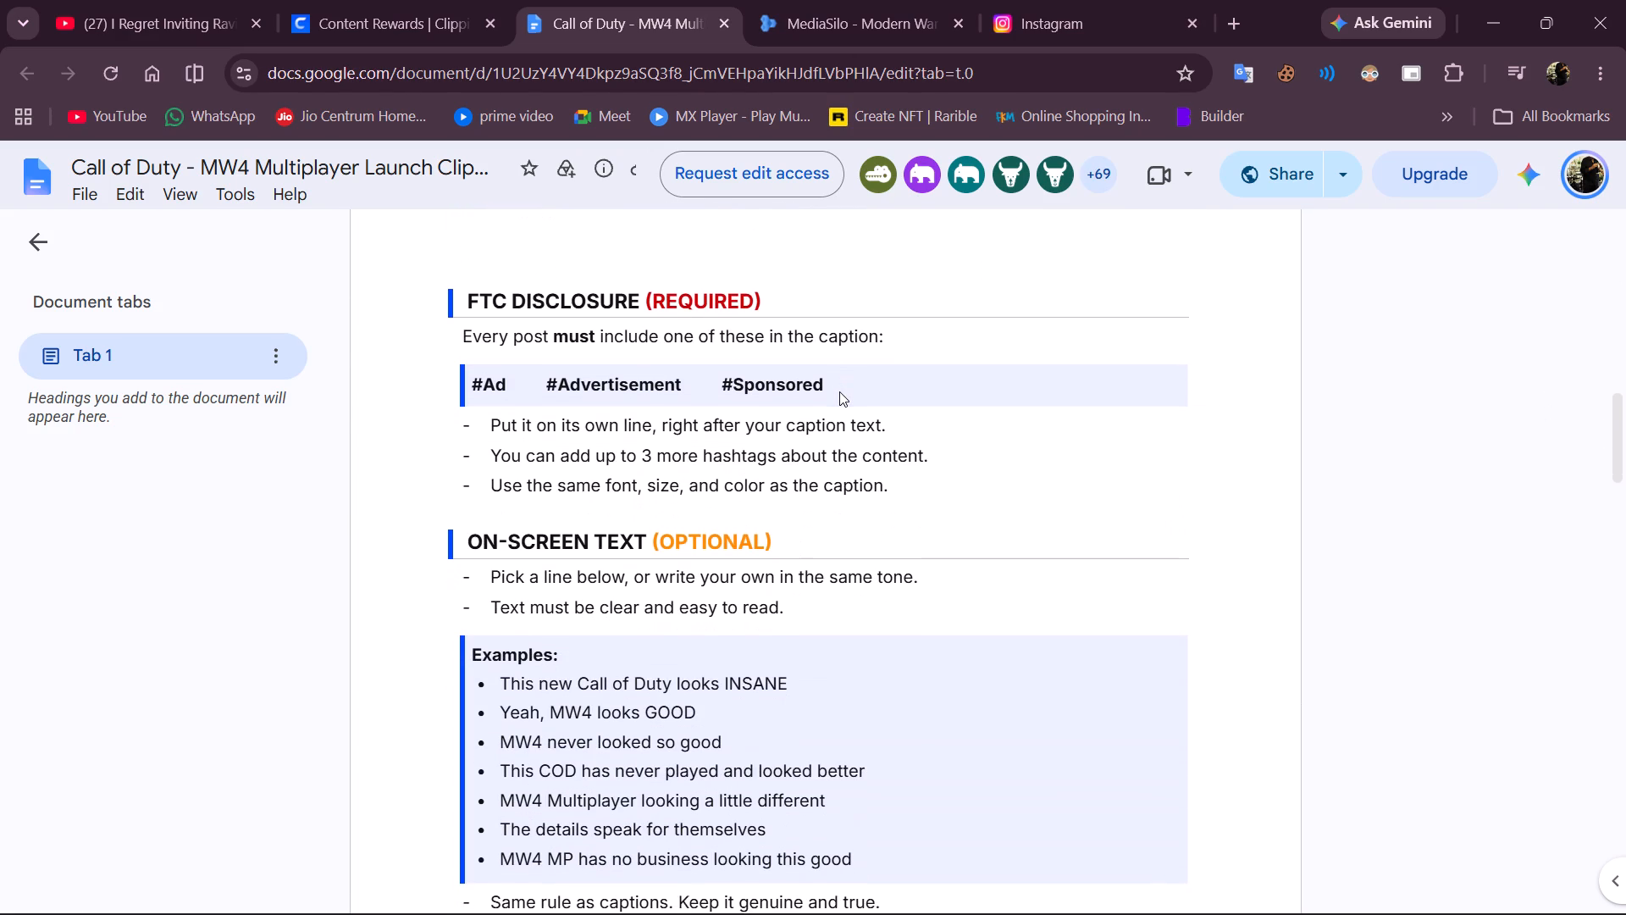
scroll(839, 391, "down", 1)
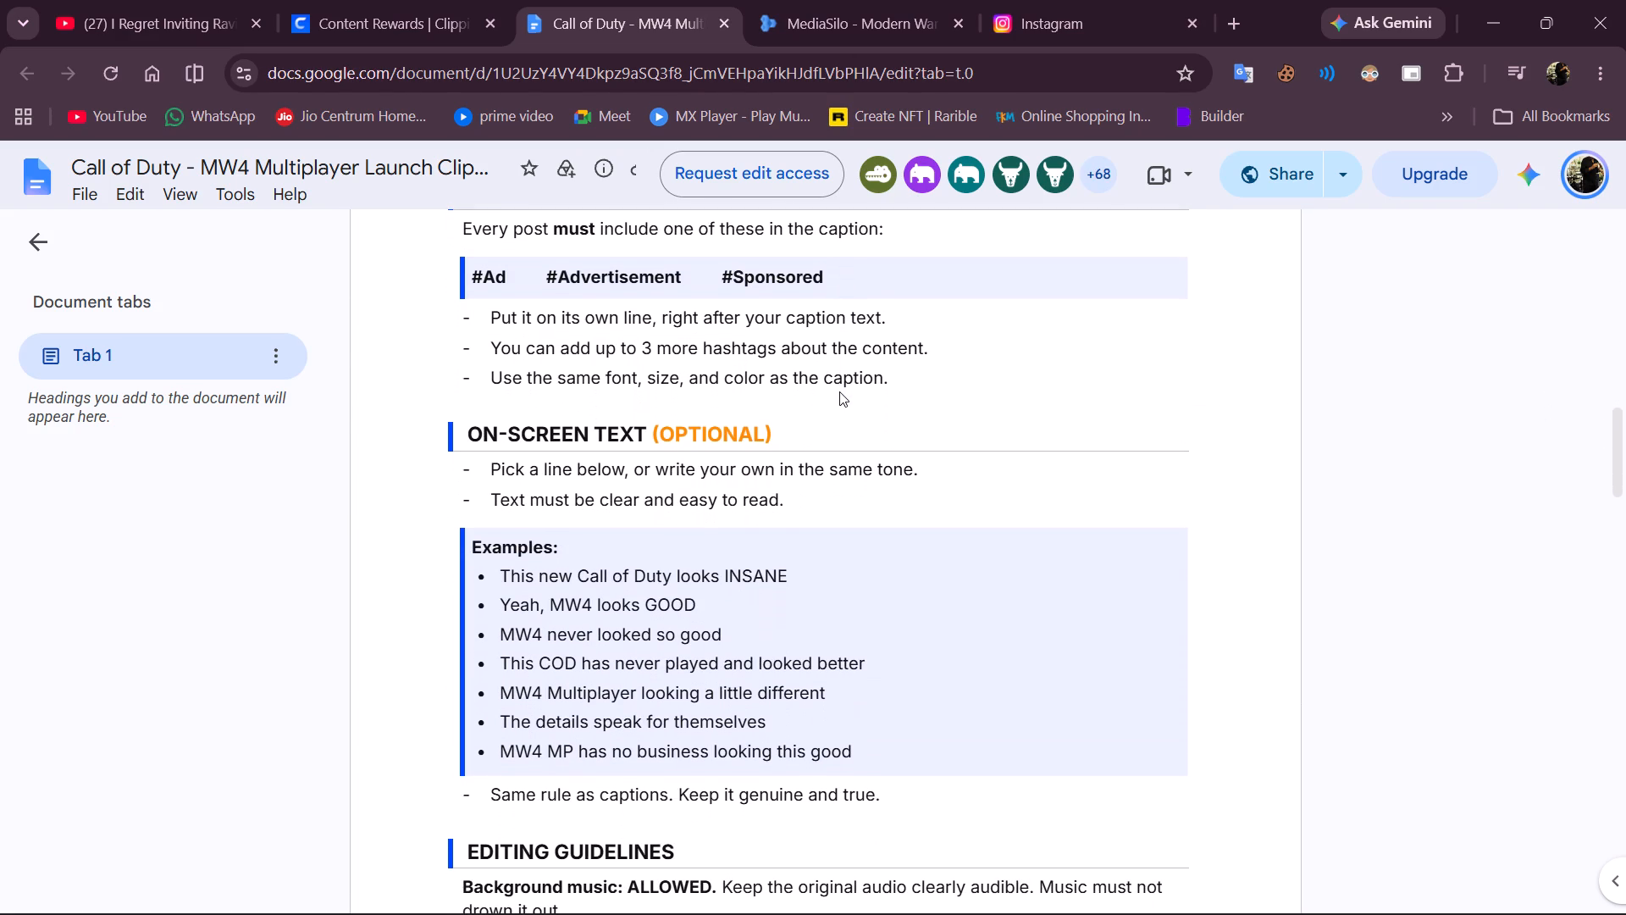
scroll(839, 391, "down", 1)
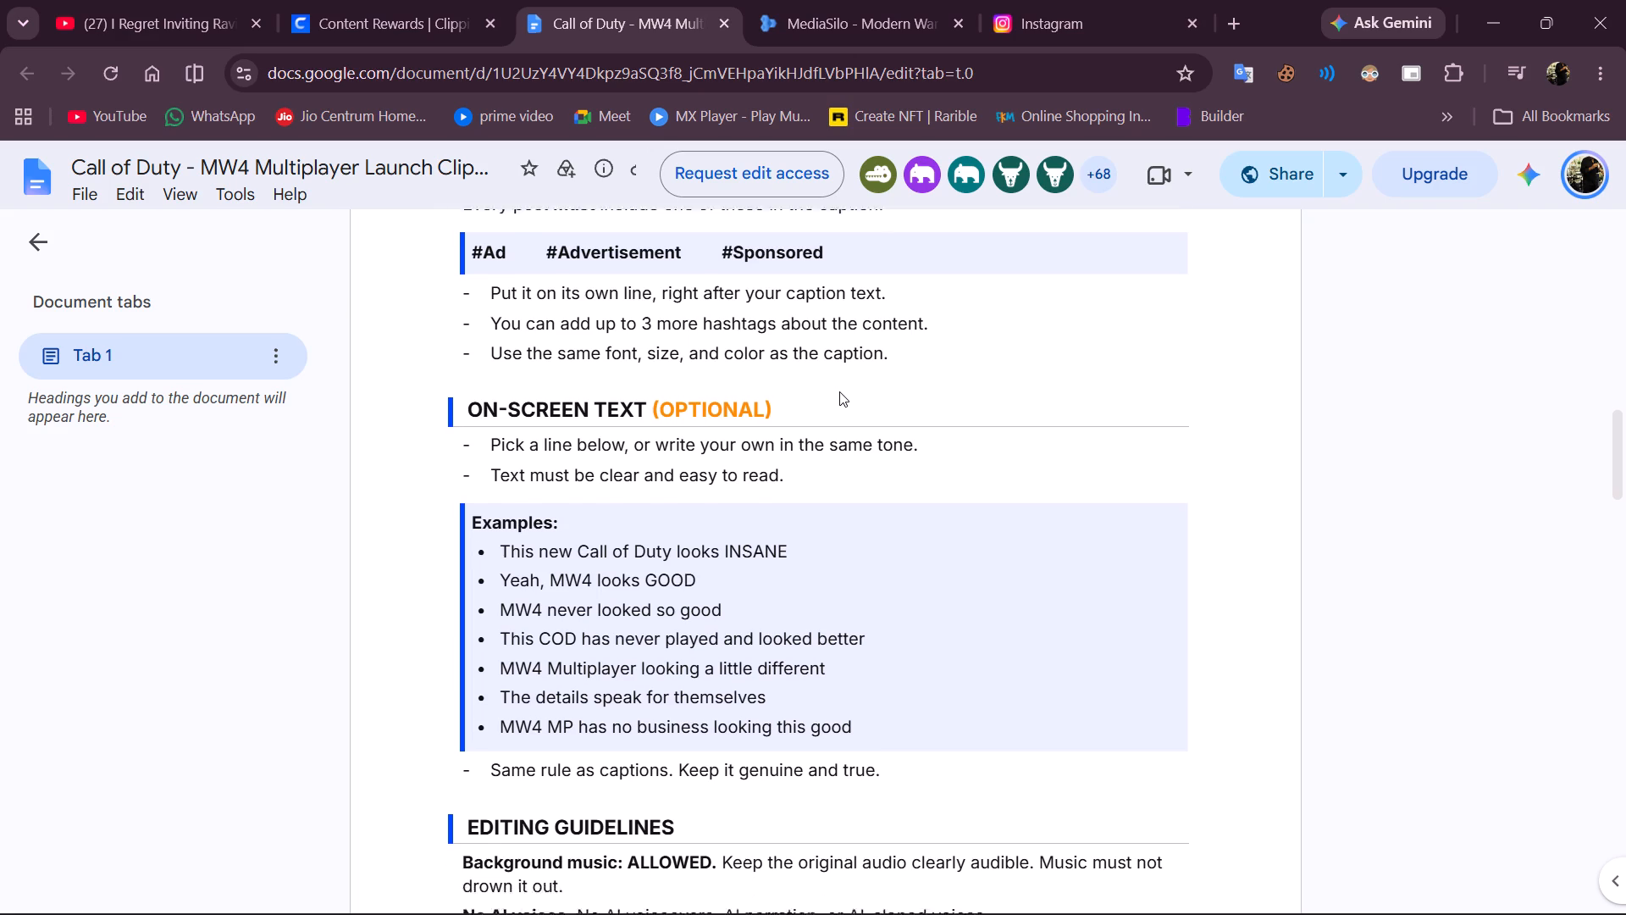
scroll(839, 391, "down", 2)
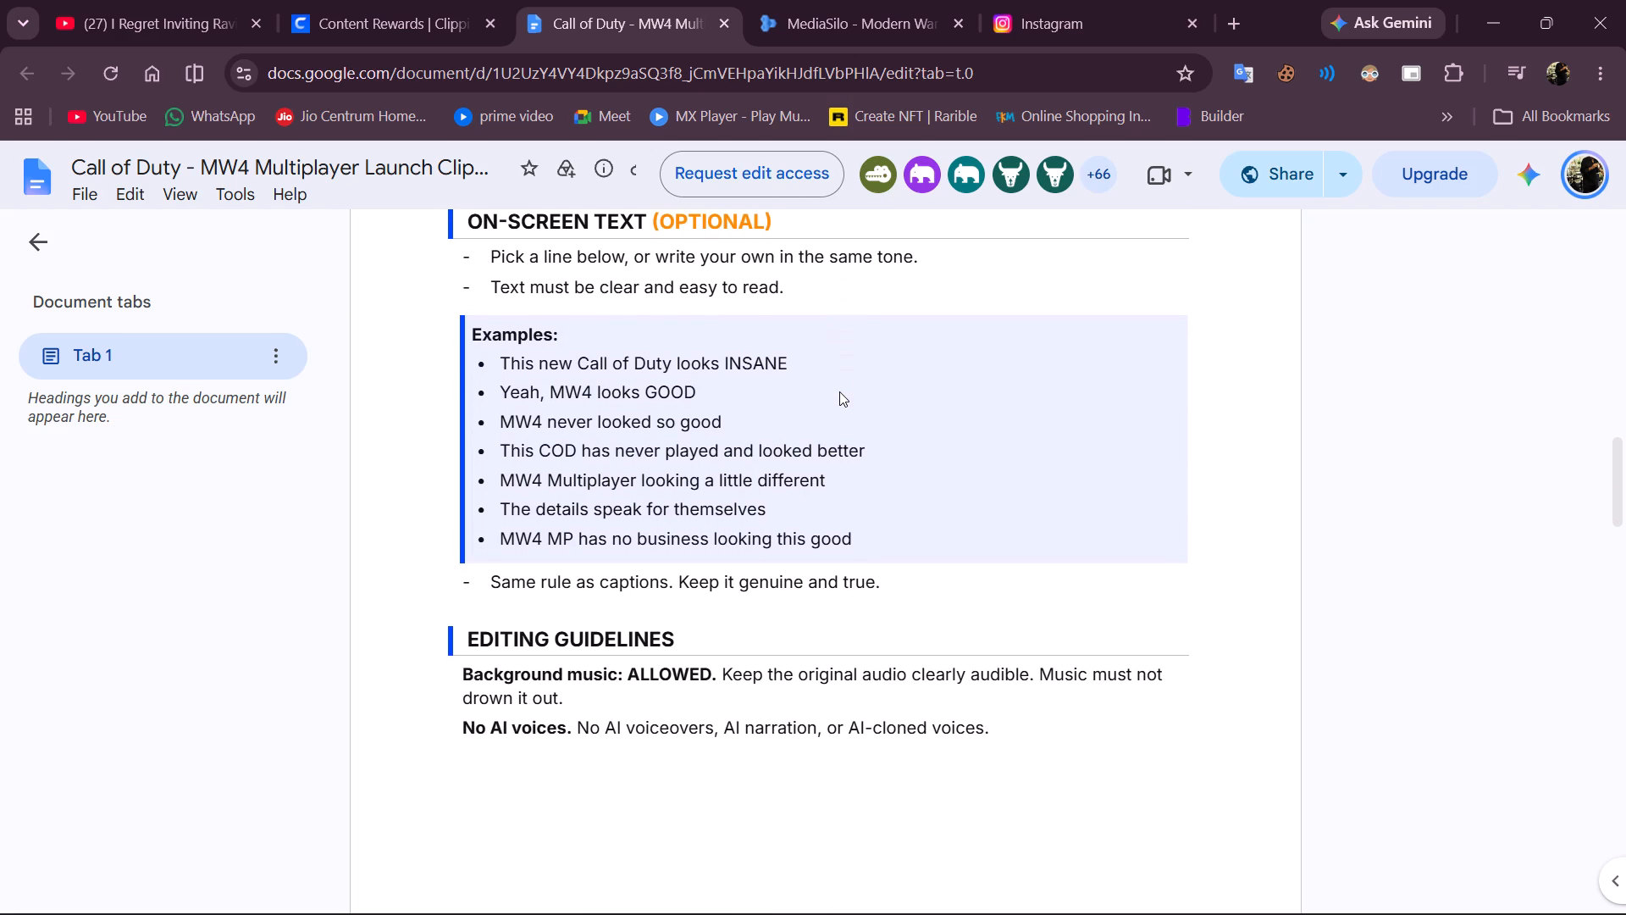
scroll(839, 391, "up", 1)
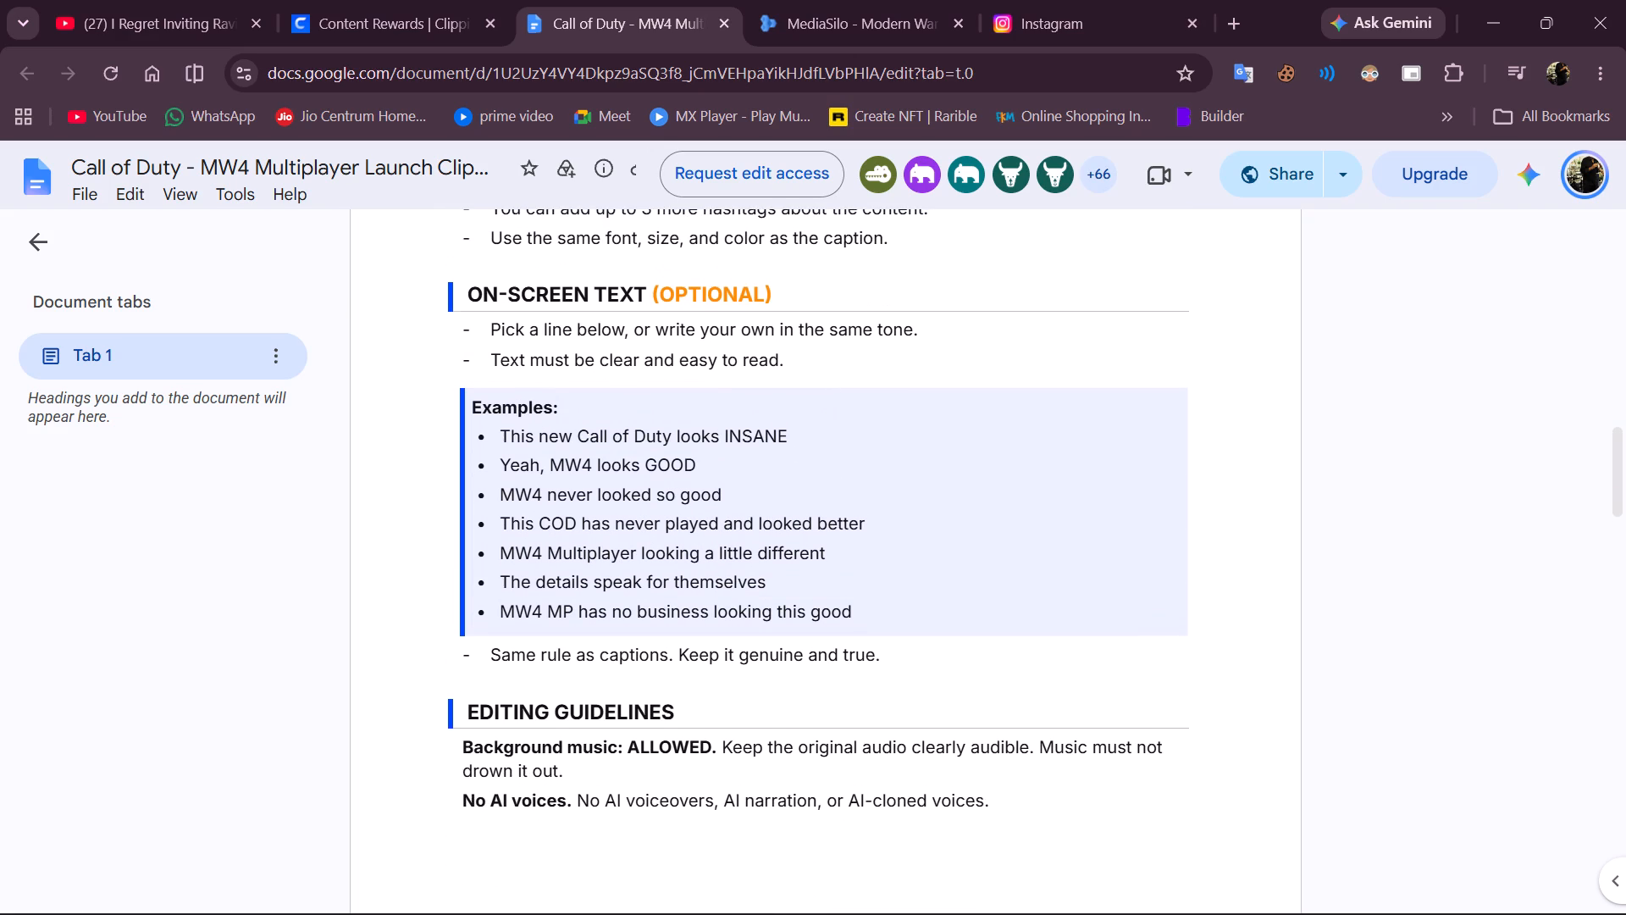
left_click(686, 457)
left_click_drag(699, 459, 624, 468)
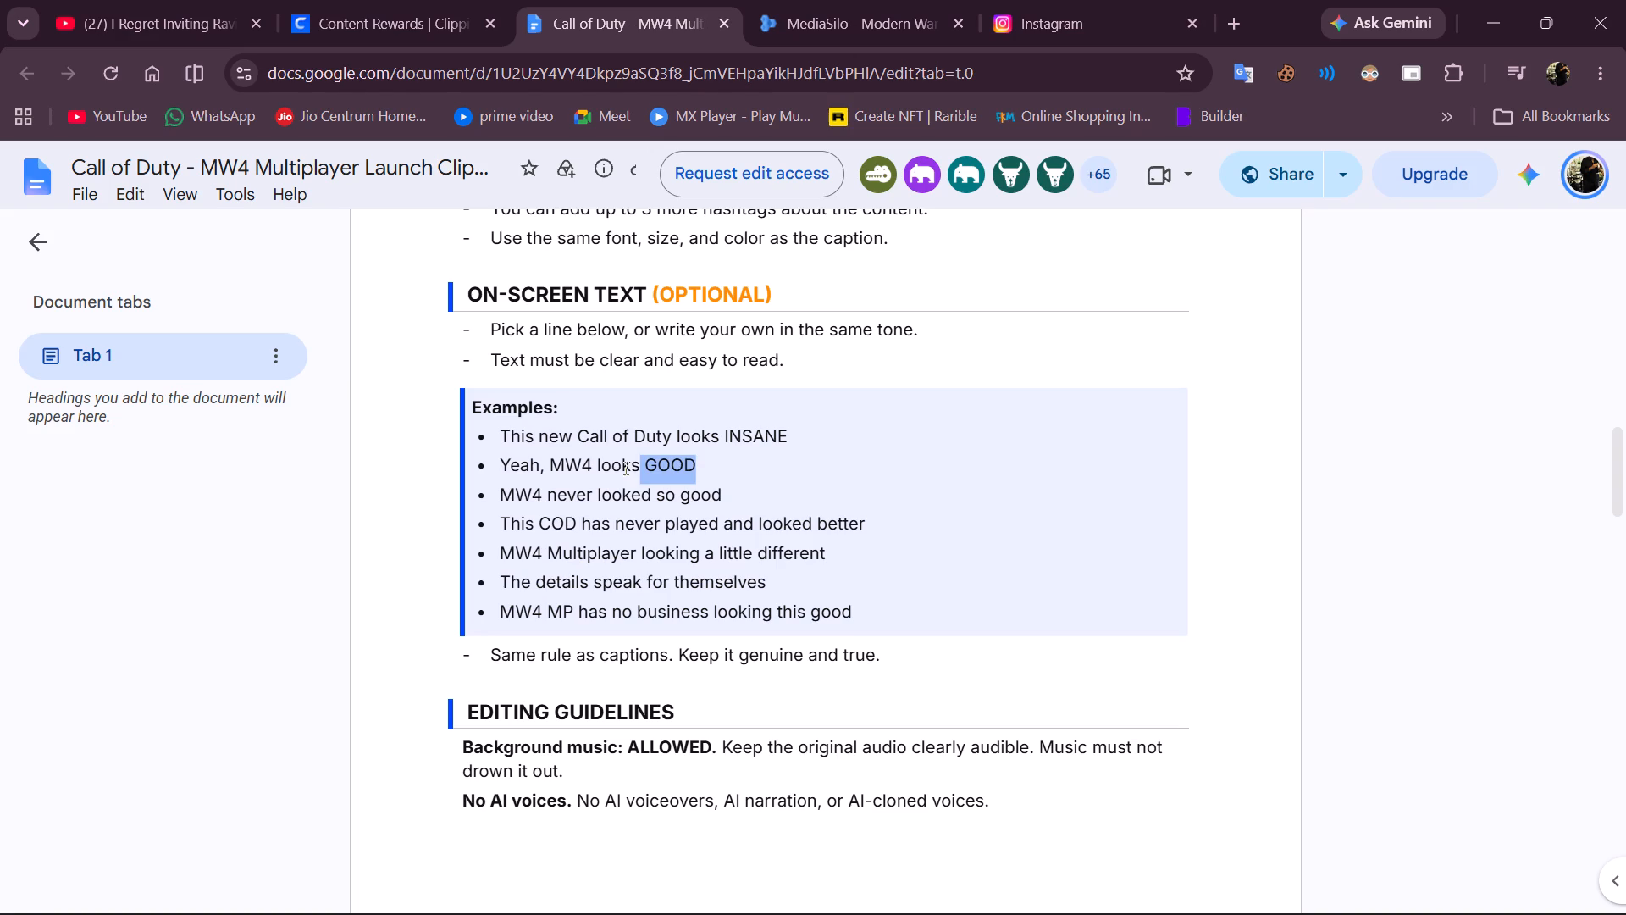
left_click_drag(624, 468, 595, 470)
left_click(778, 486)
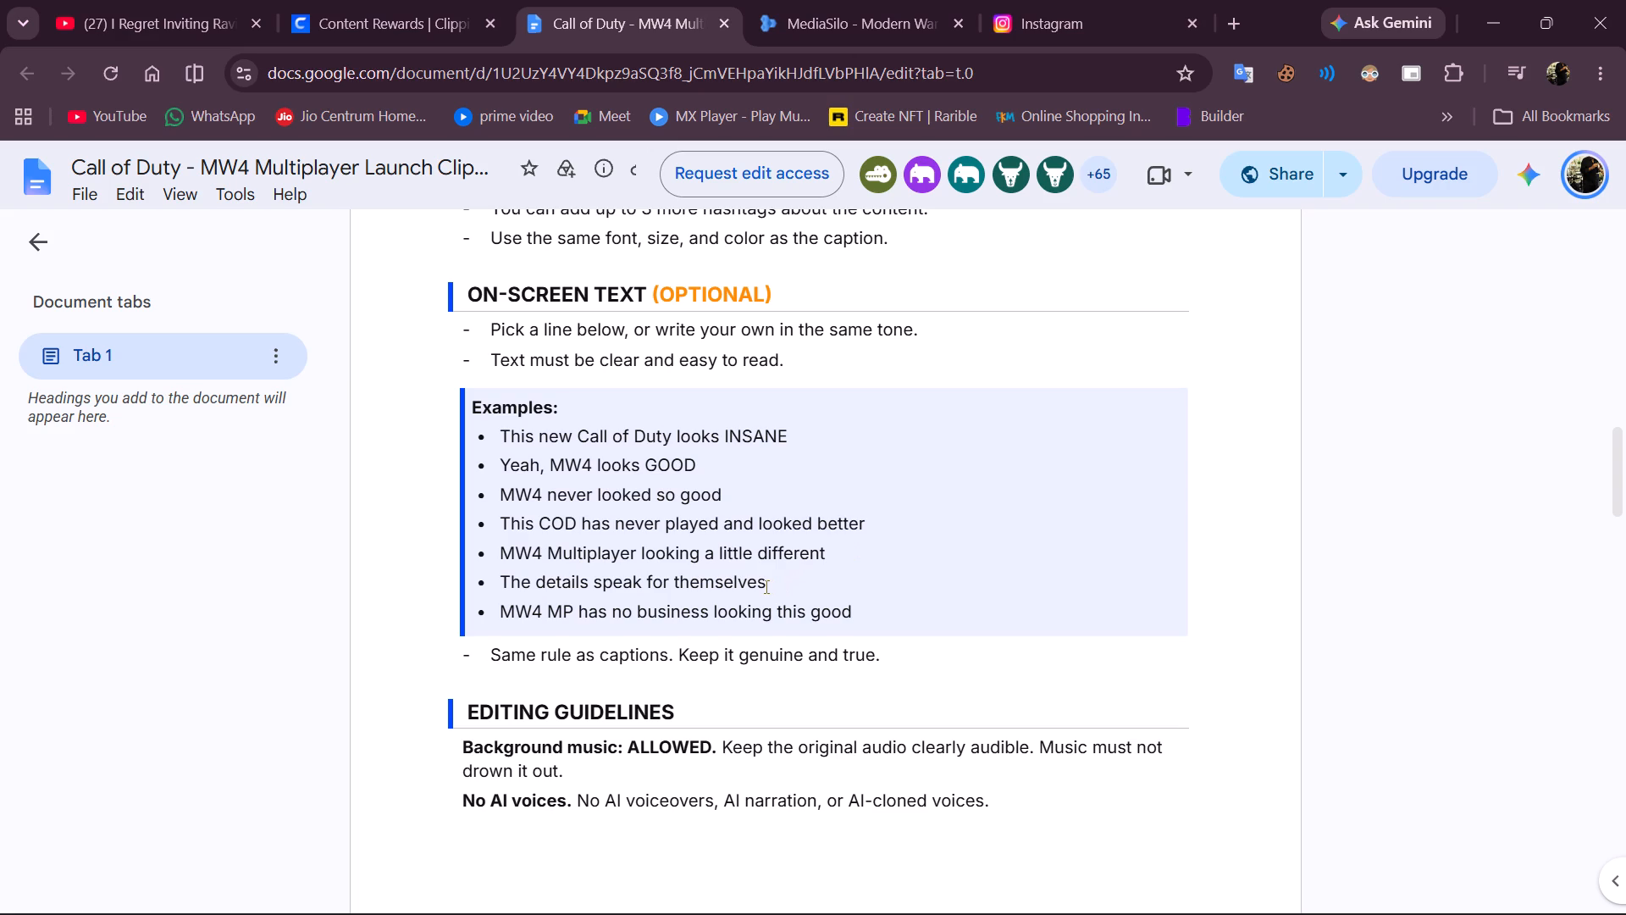
Copy the example line "The details speak for themselves" from the document's optional on-screen text section.
left_click_drag(765, 586, 484, 574)
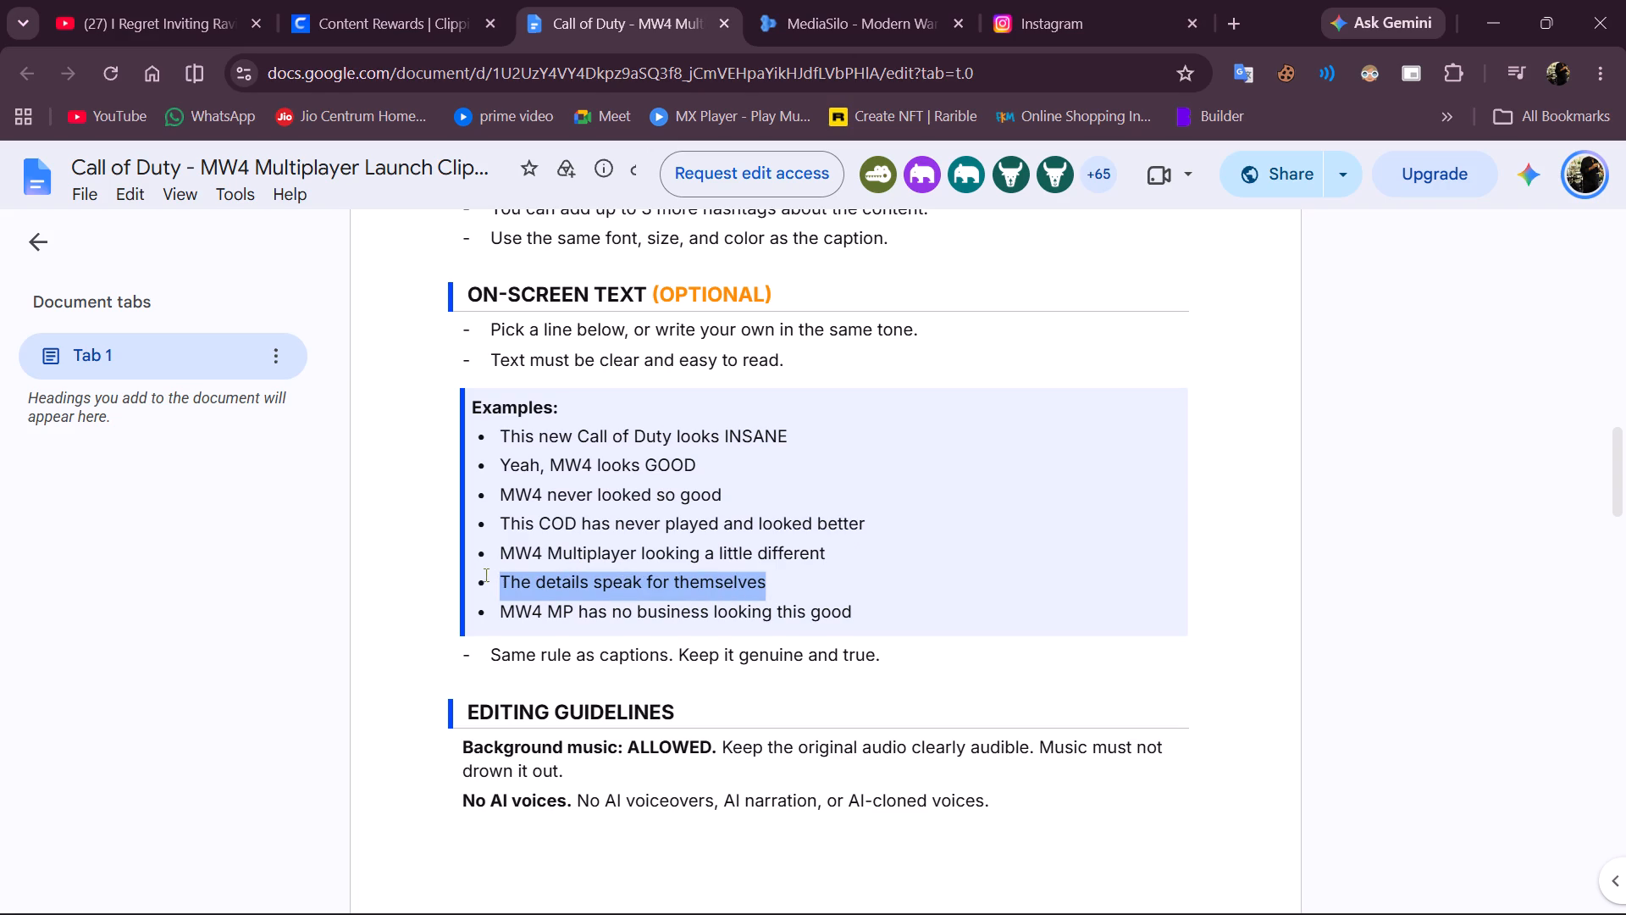
left_click_drag(484, 574, 479, 574)
key("ctrl+c")
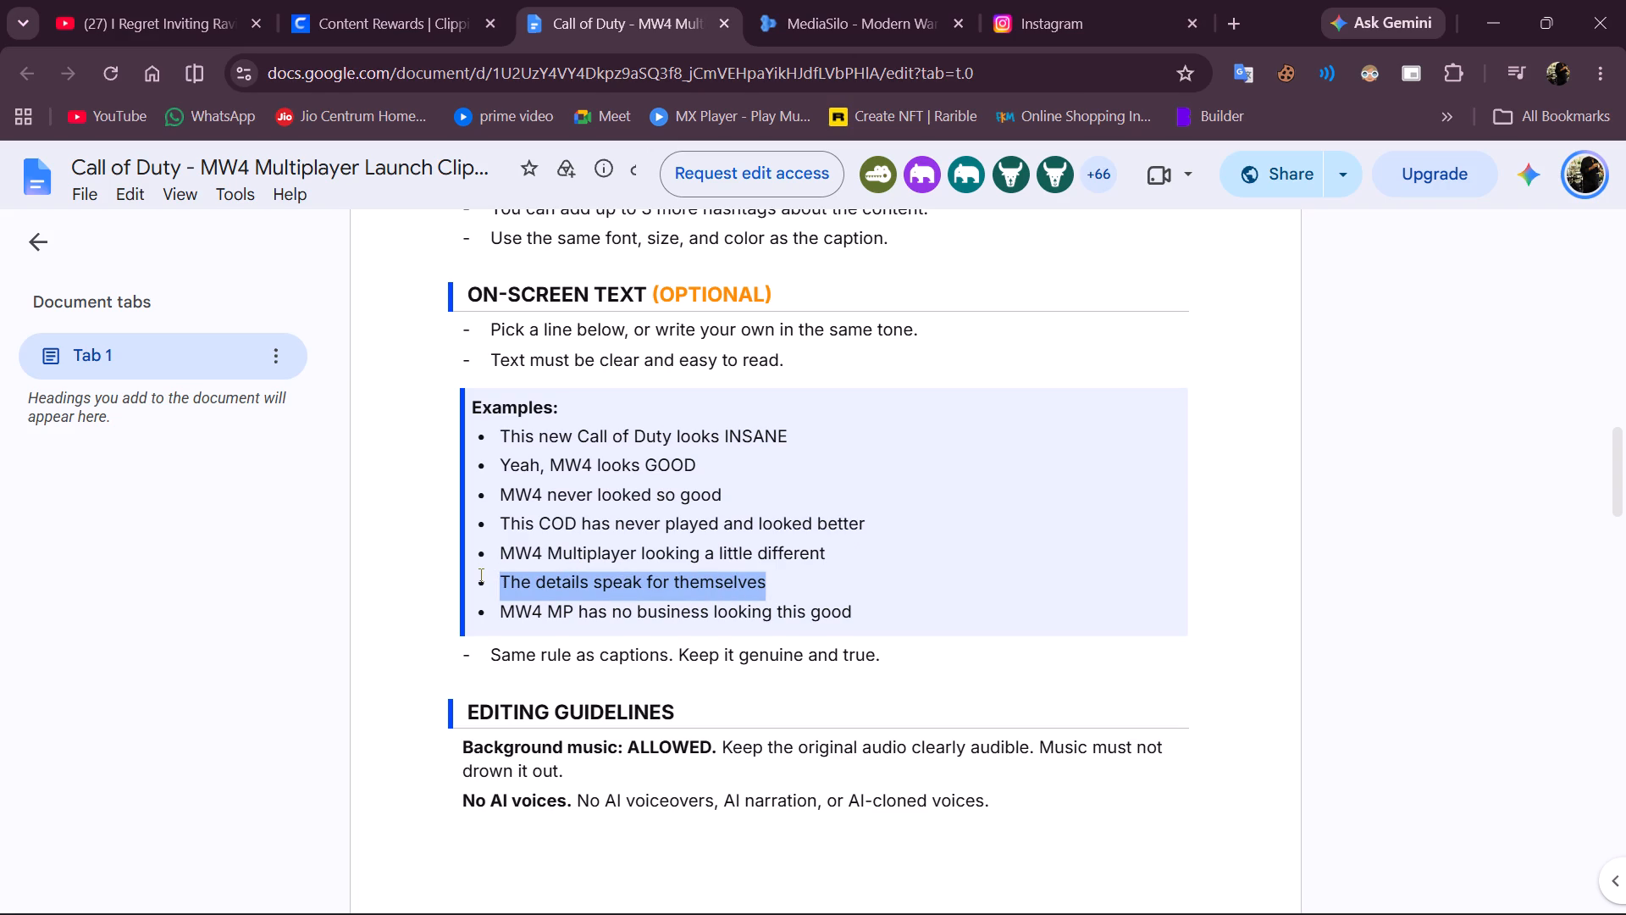
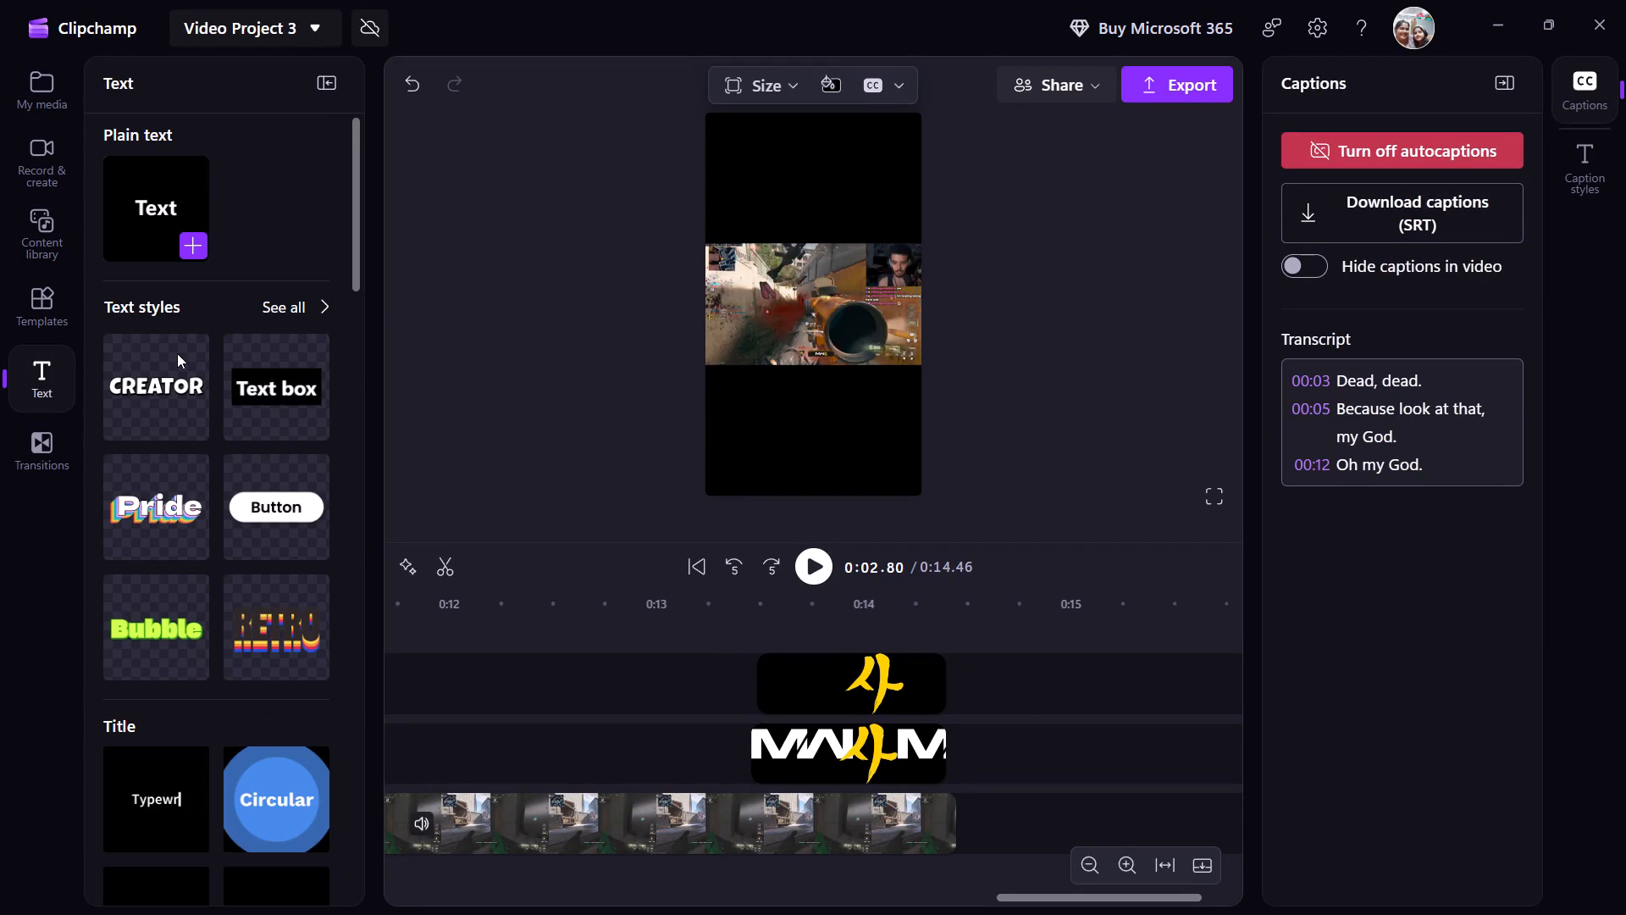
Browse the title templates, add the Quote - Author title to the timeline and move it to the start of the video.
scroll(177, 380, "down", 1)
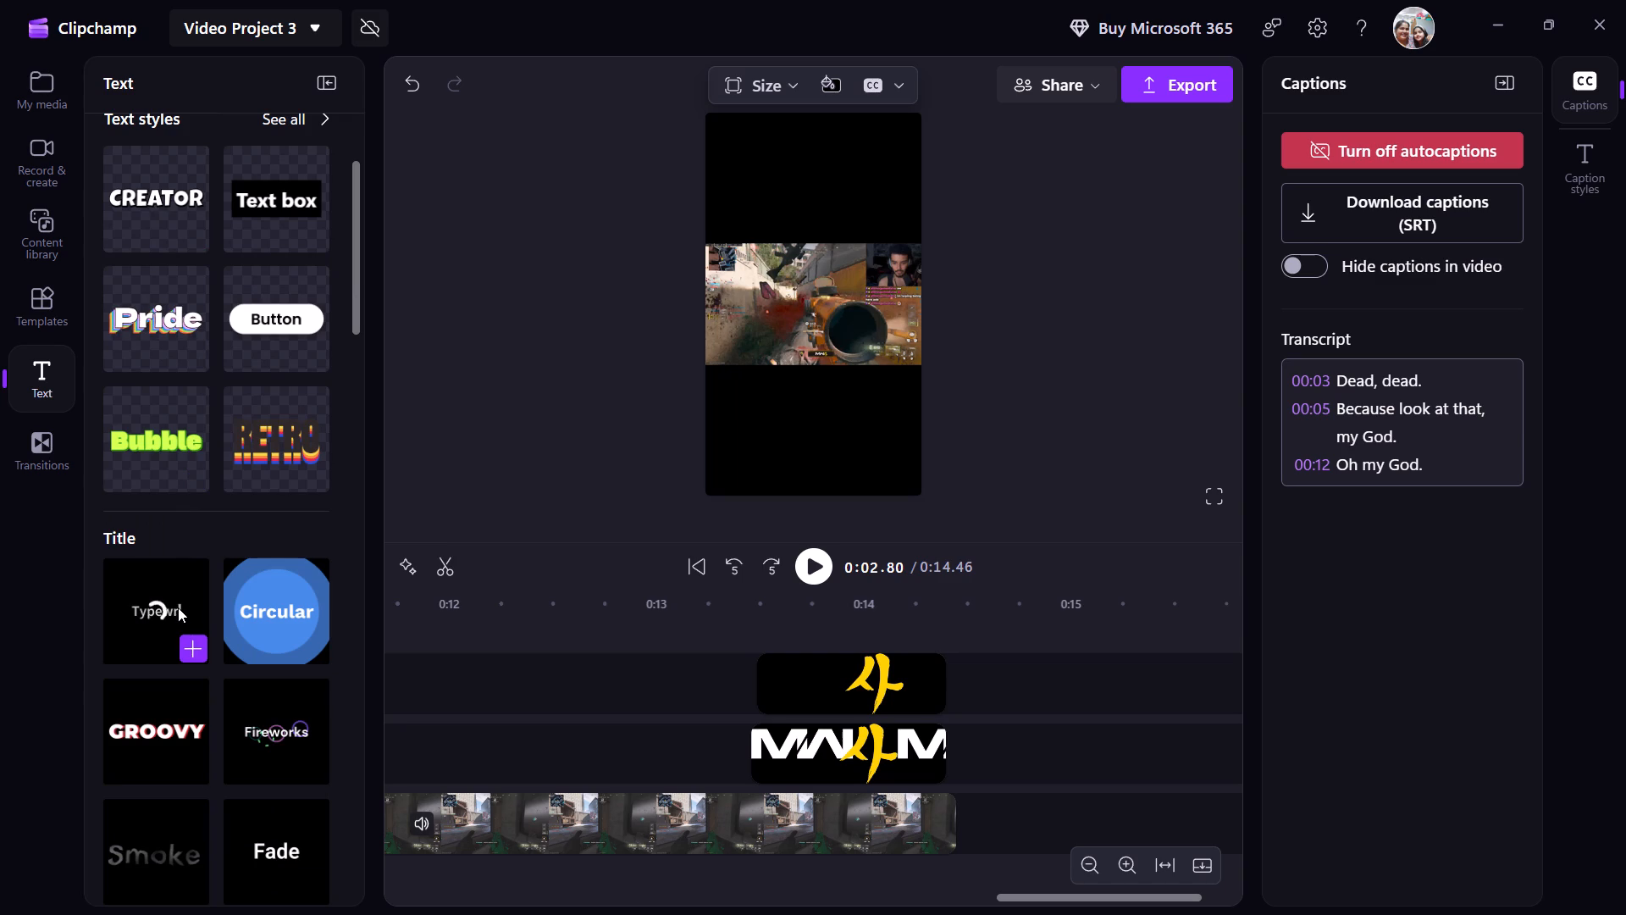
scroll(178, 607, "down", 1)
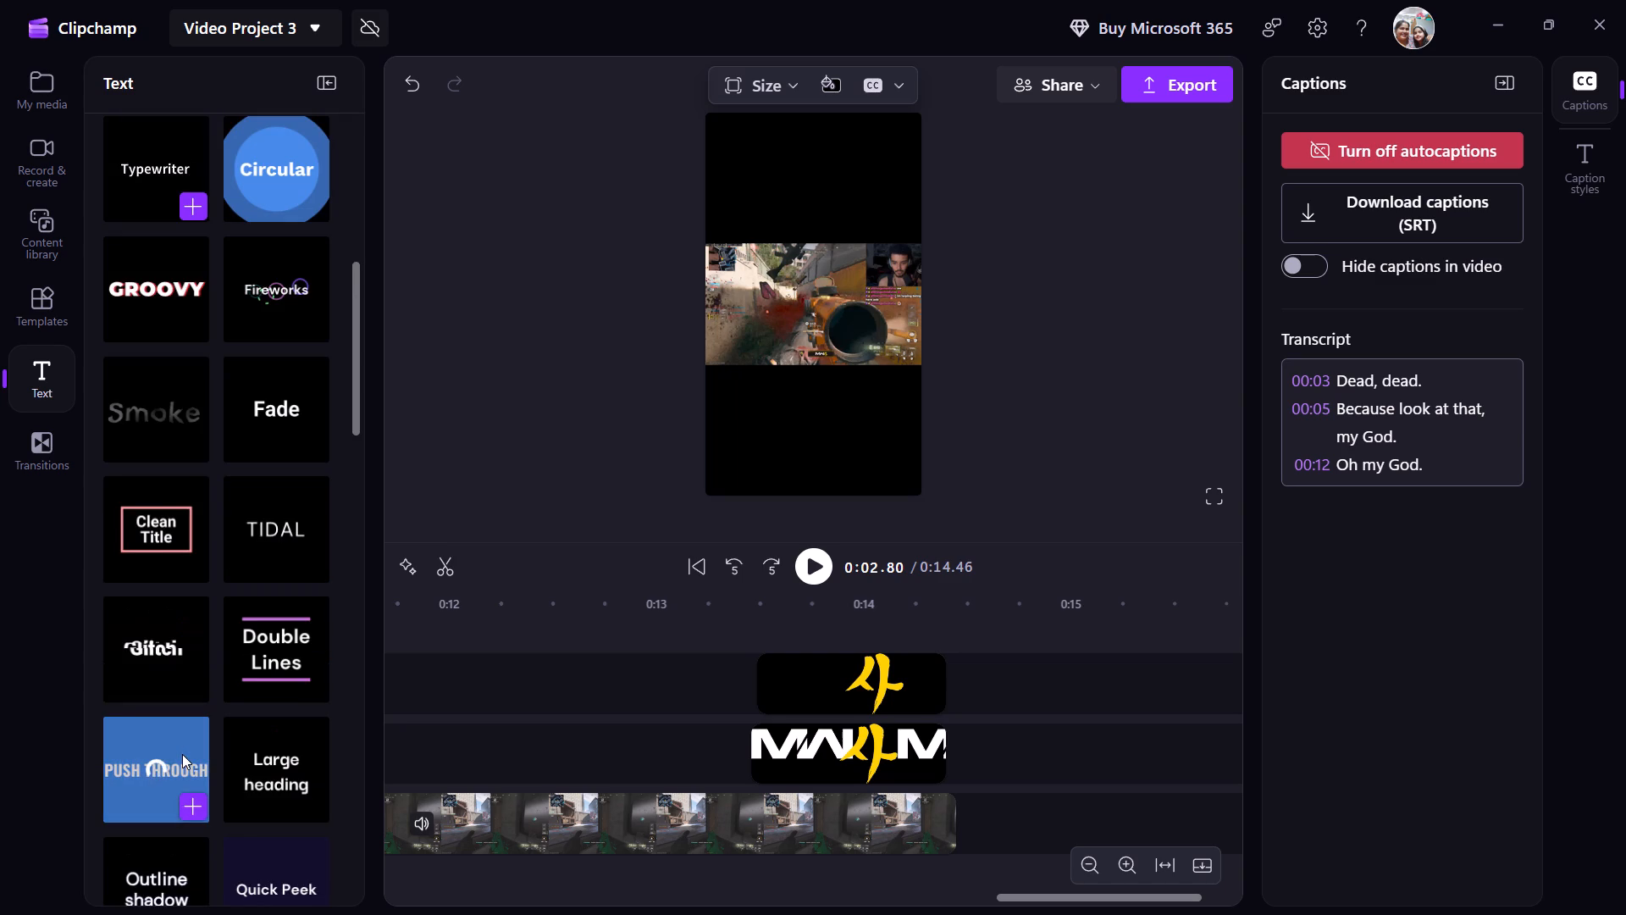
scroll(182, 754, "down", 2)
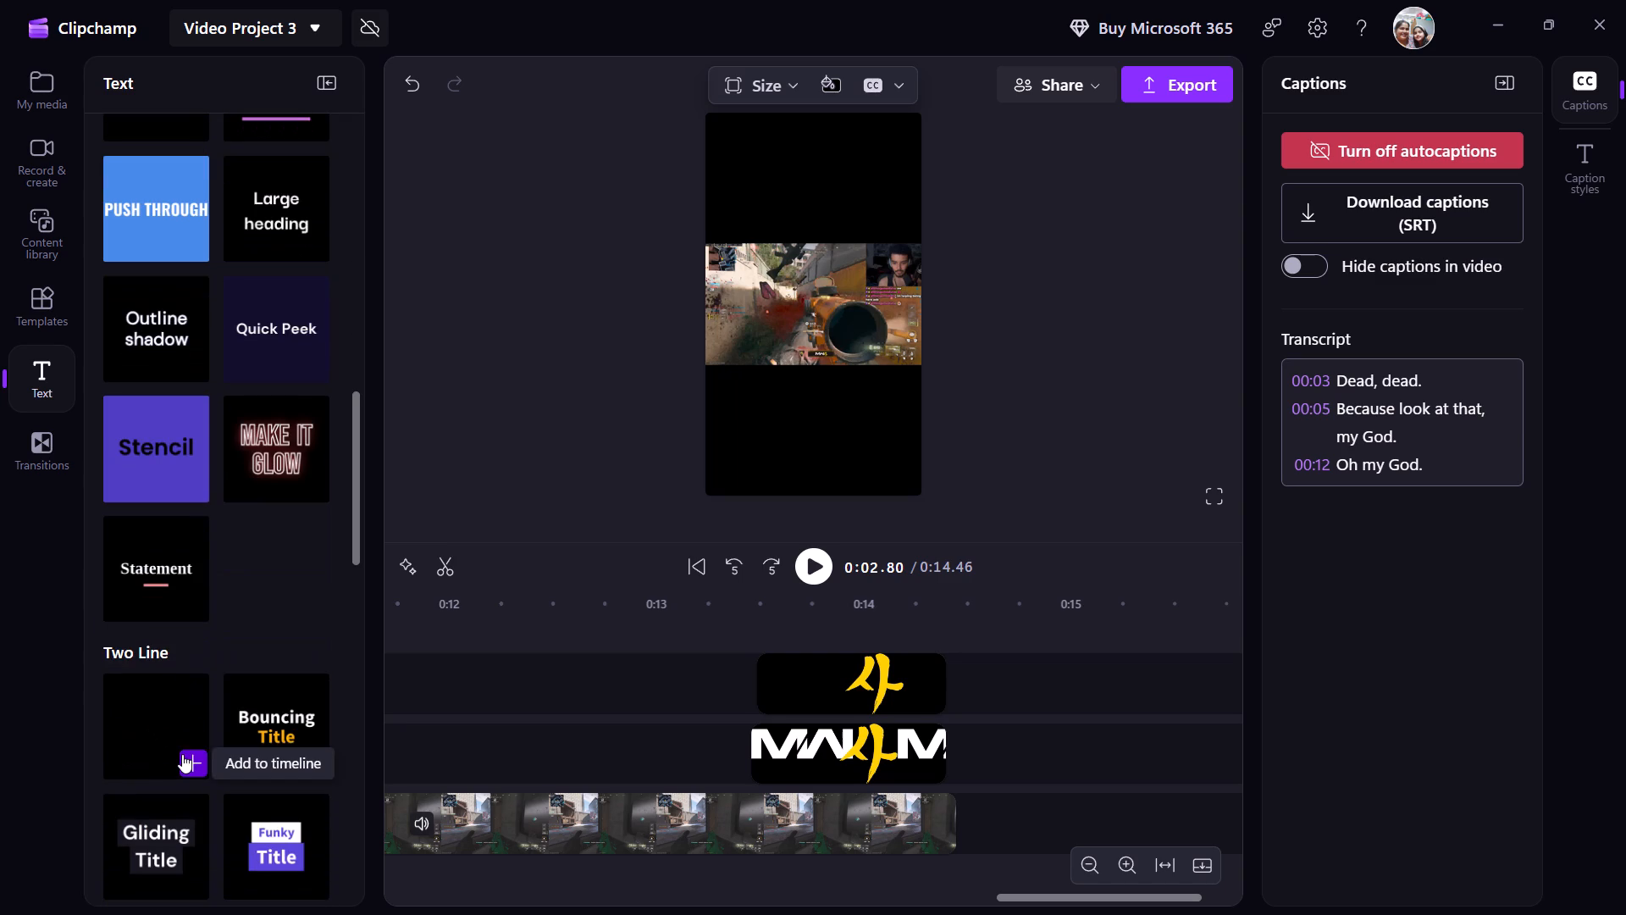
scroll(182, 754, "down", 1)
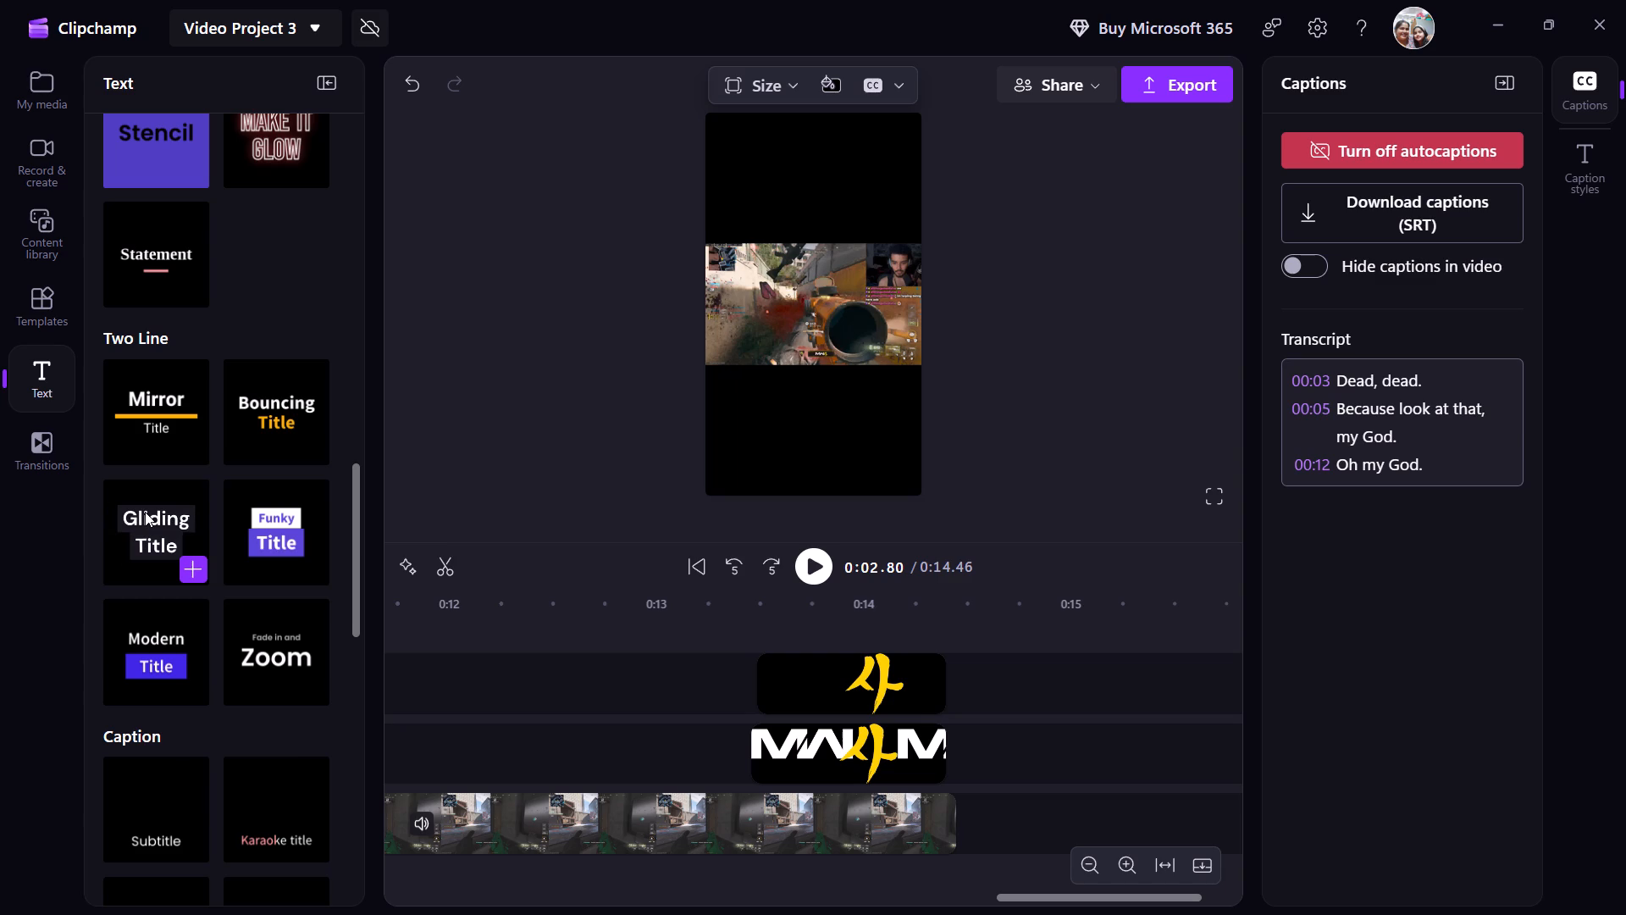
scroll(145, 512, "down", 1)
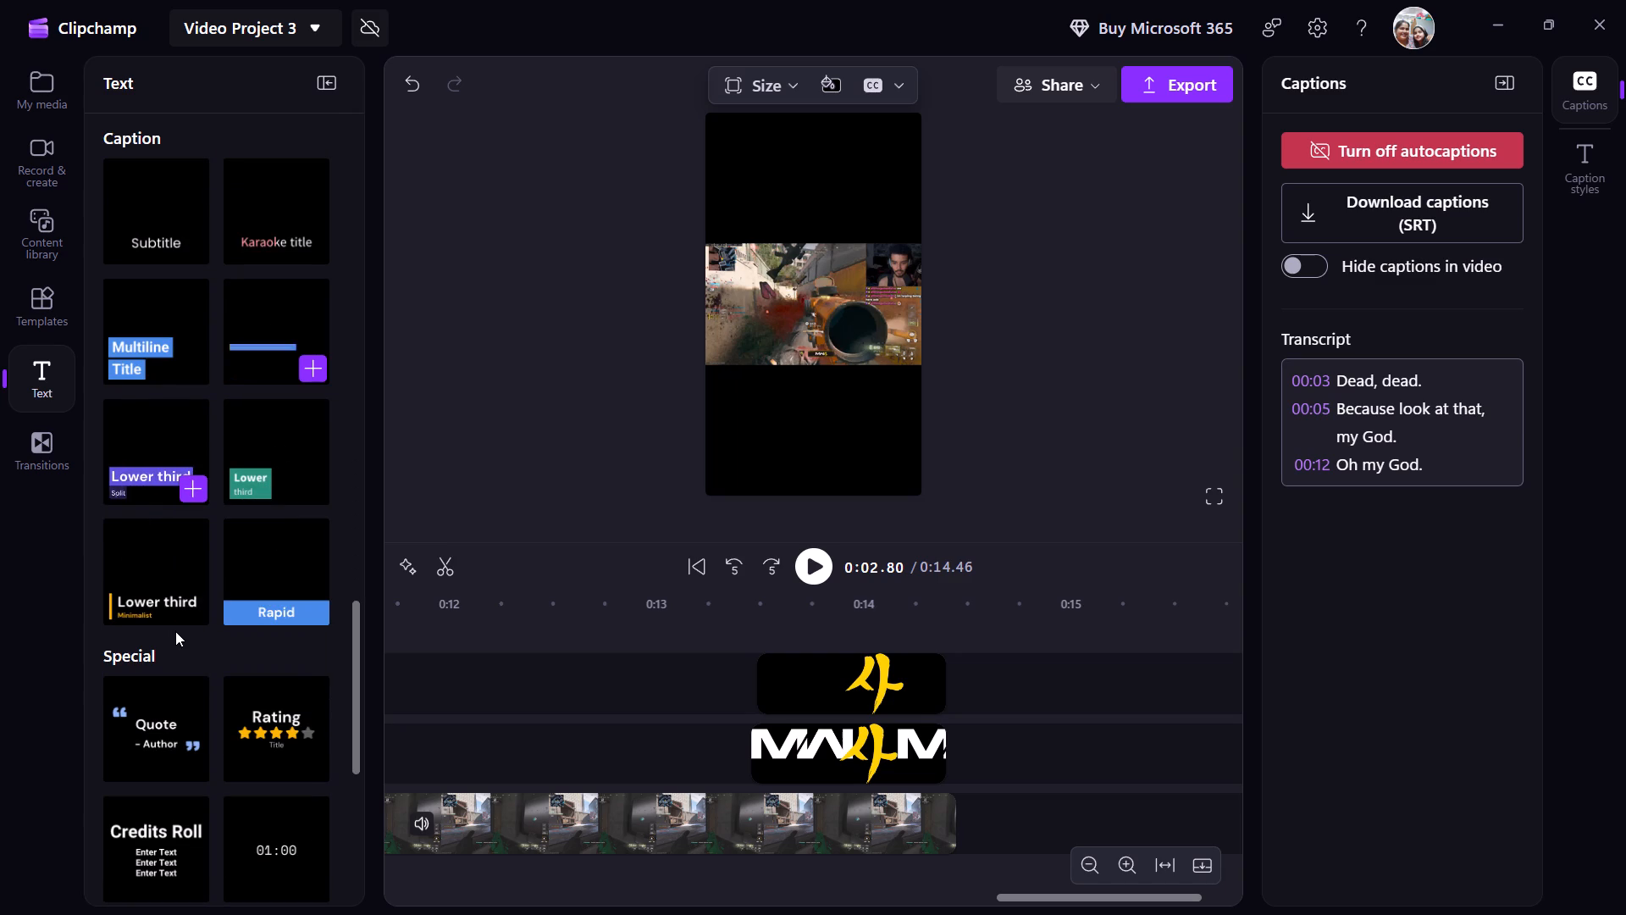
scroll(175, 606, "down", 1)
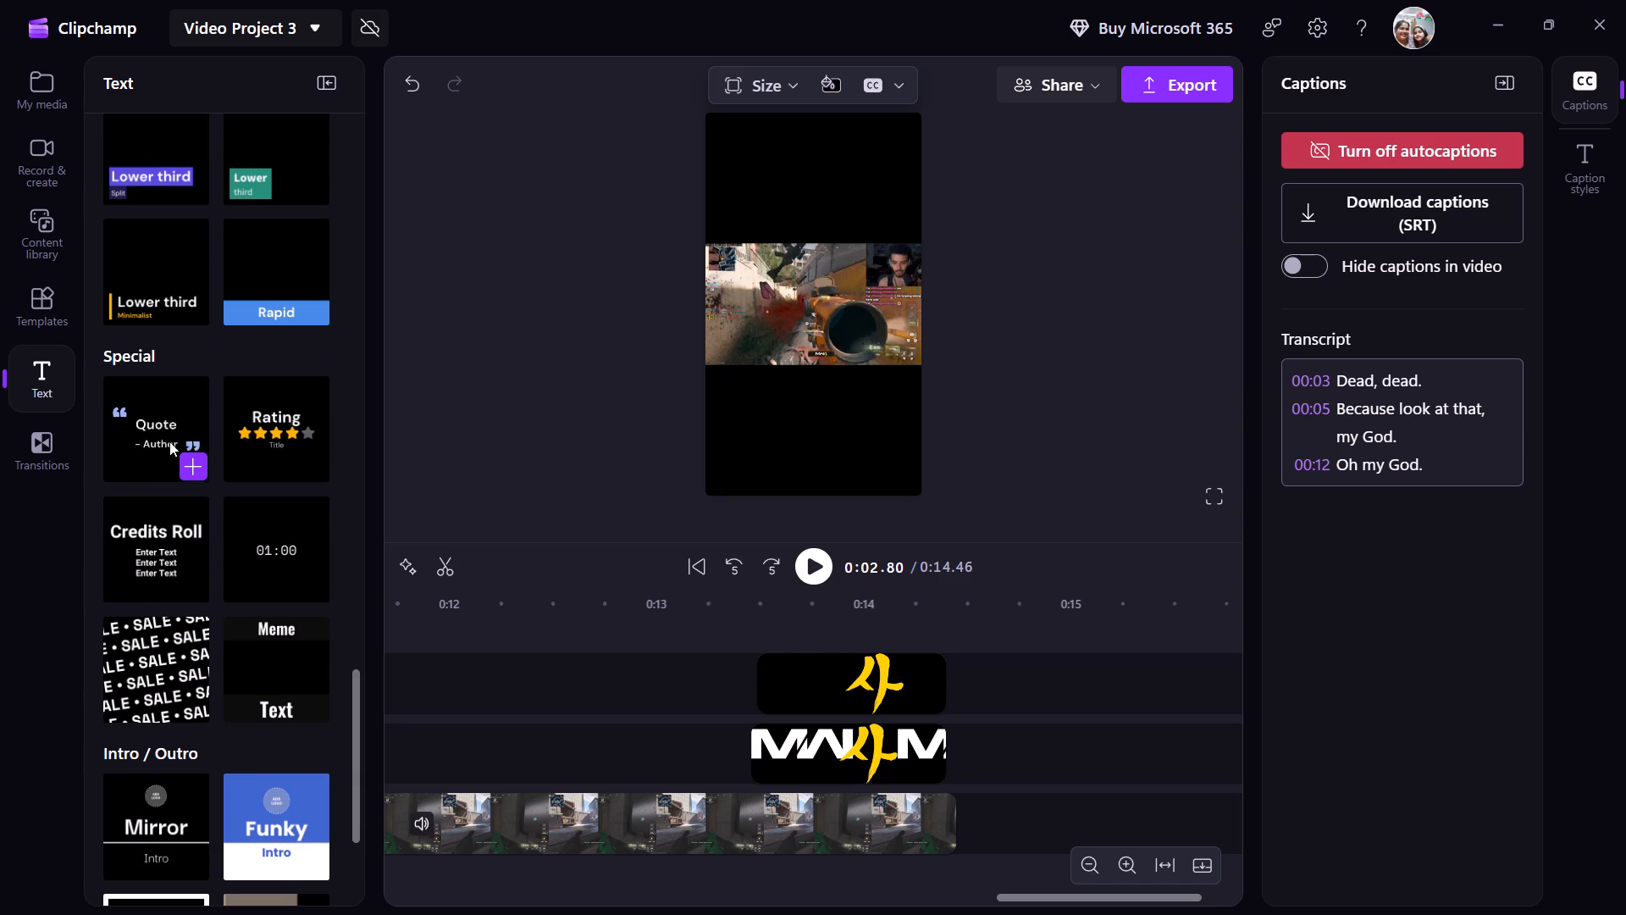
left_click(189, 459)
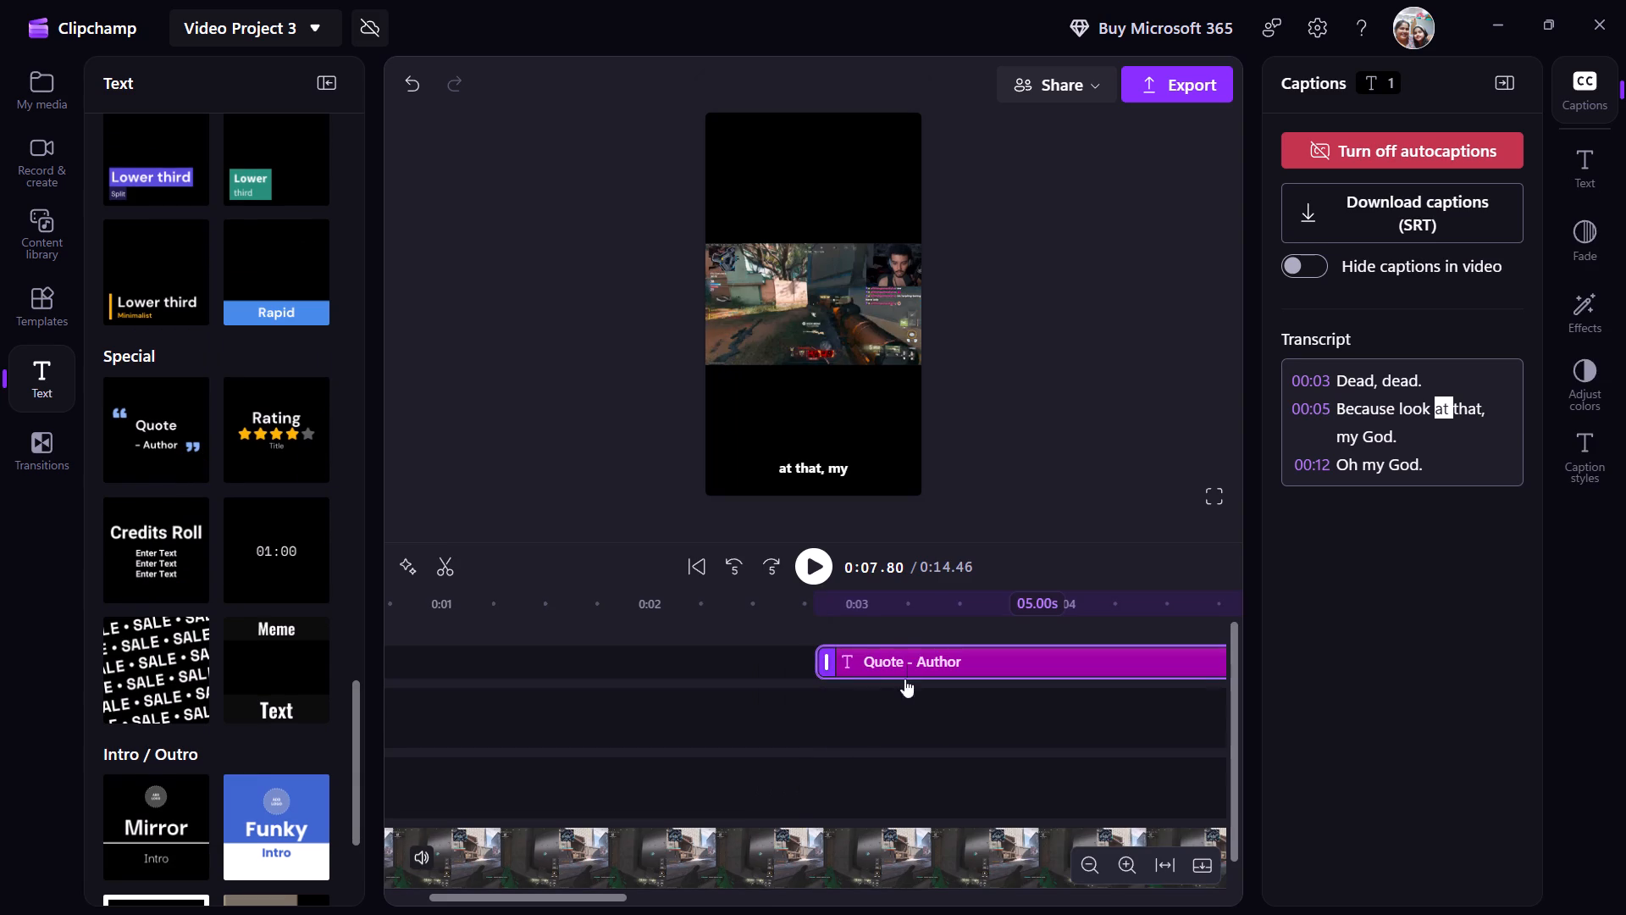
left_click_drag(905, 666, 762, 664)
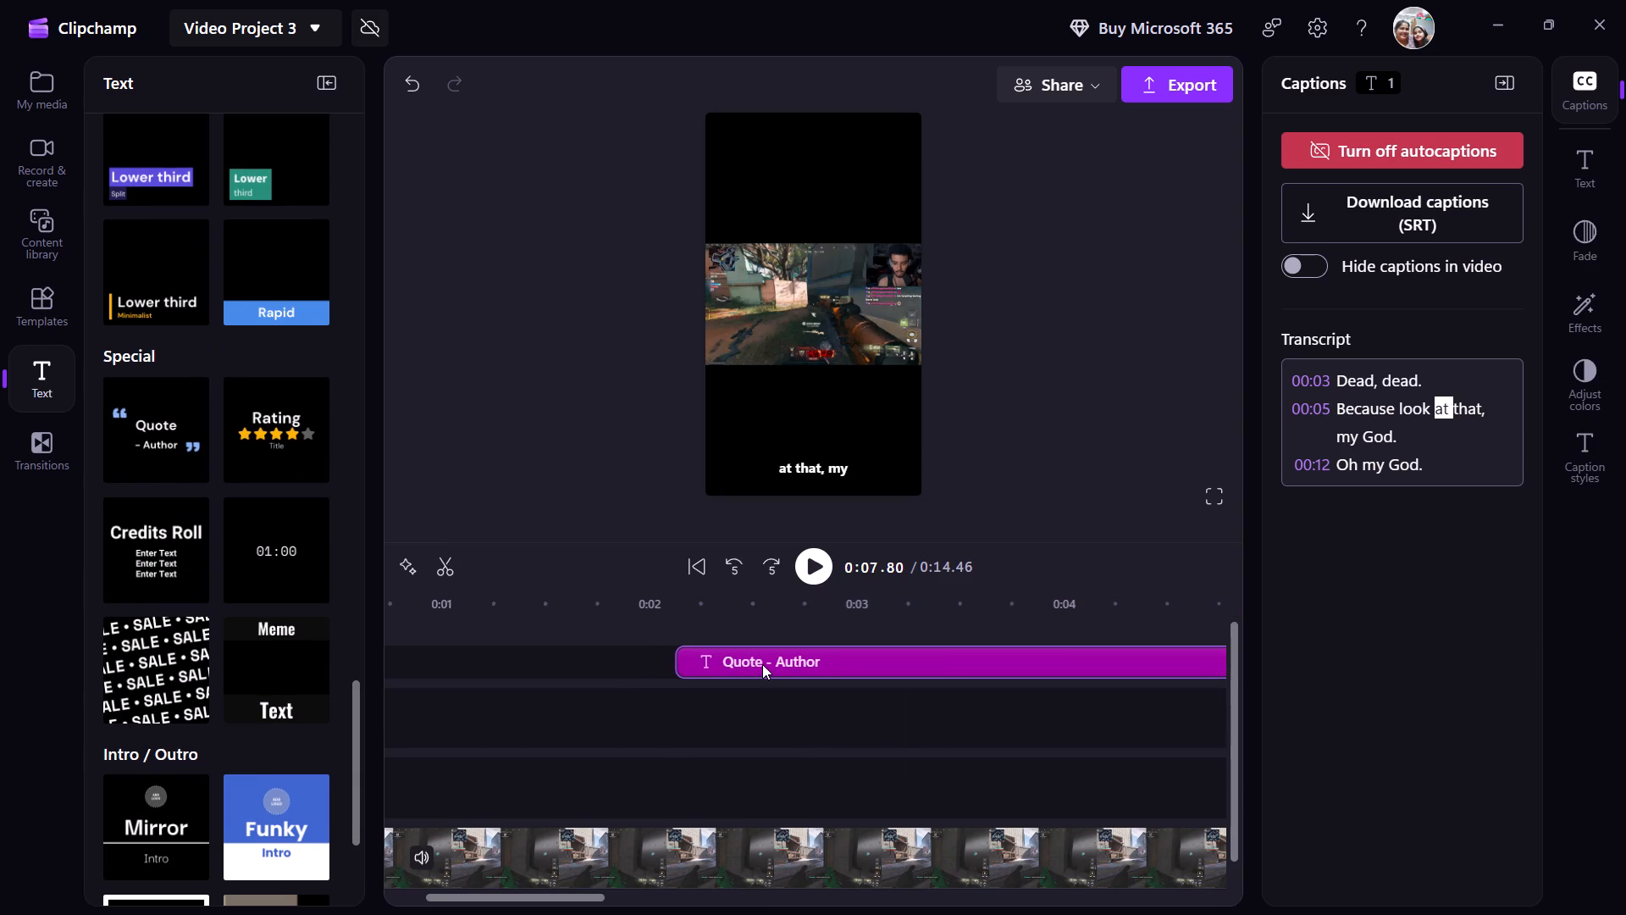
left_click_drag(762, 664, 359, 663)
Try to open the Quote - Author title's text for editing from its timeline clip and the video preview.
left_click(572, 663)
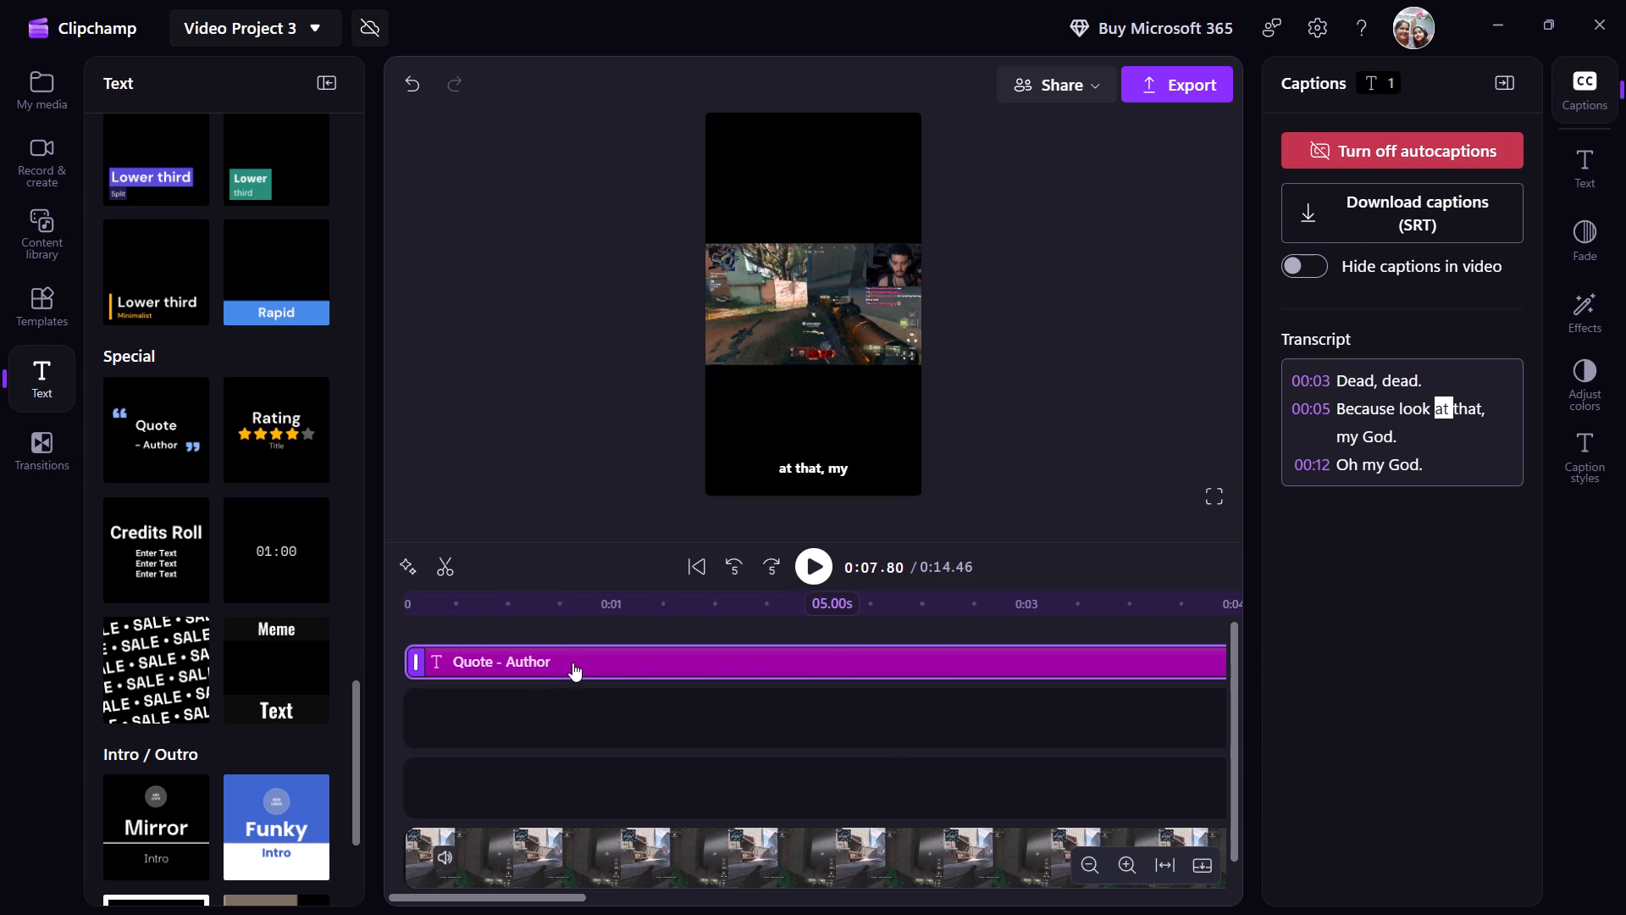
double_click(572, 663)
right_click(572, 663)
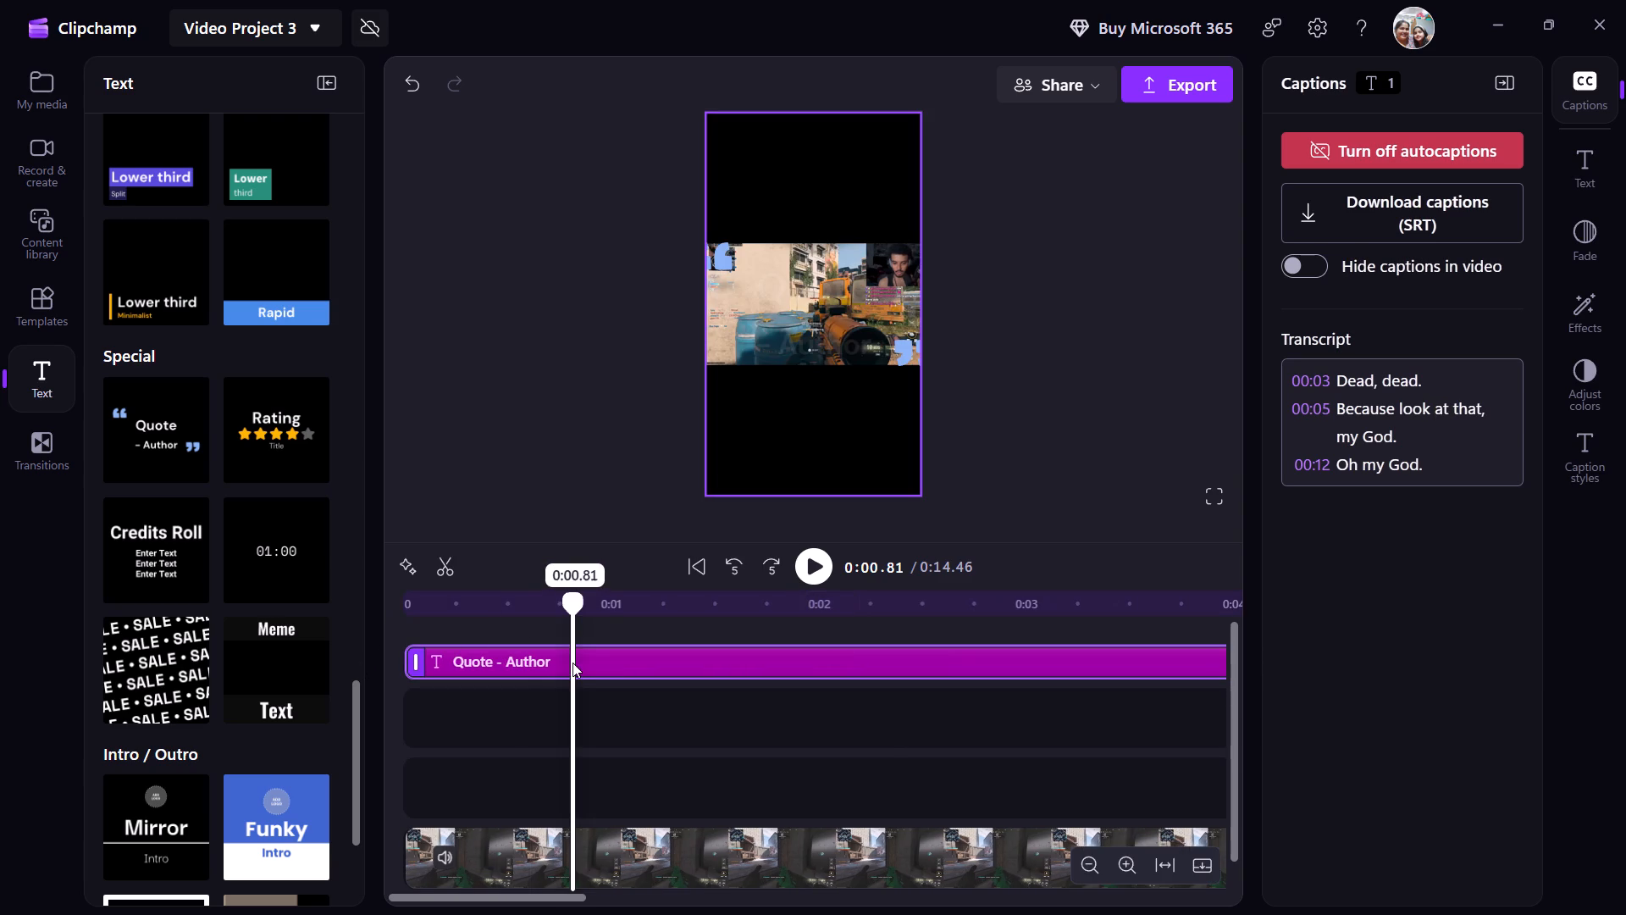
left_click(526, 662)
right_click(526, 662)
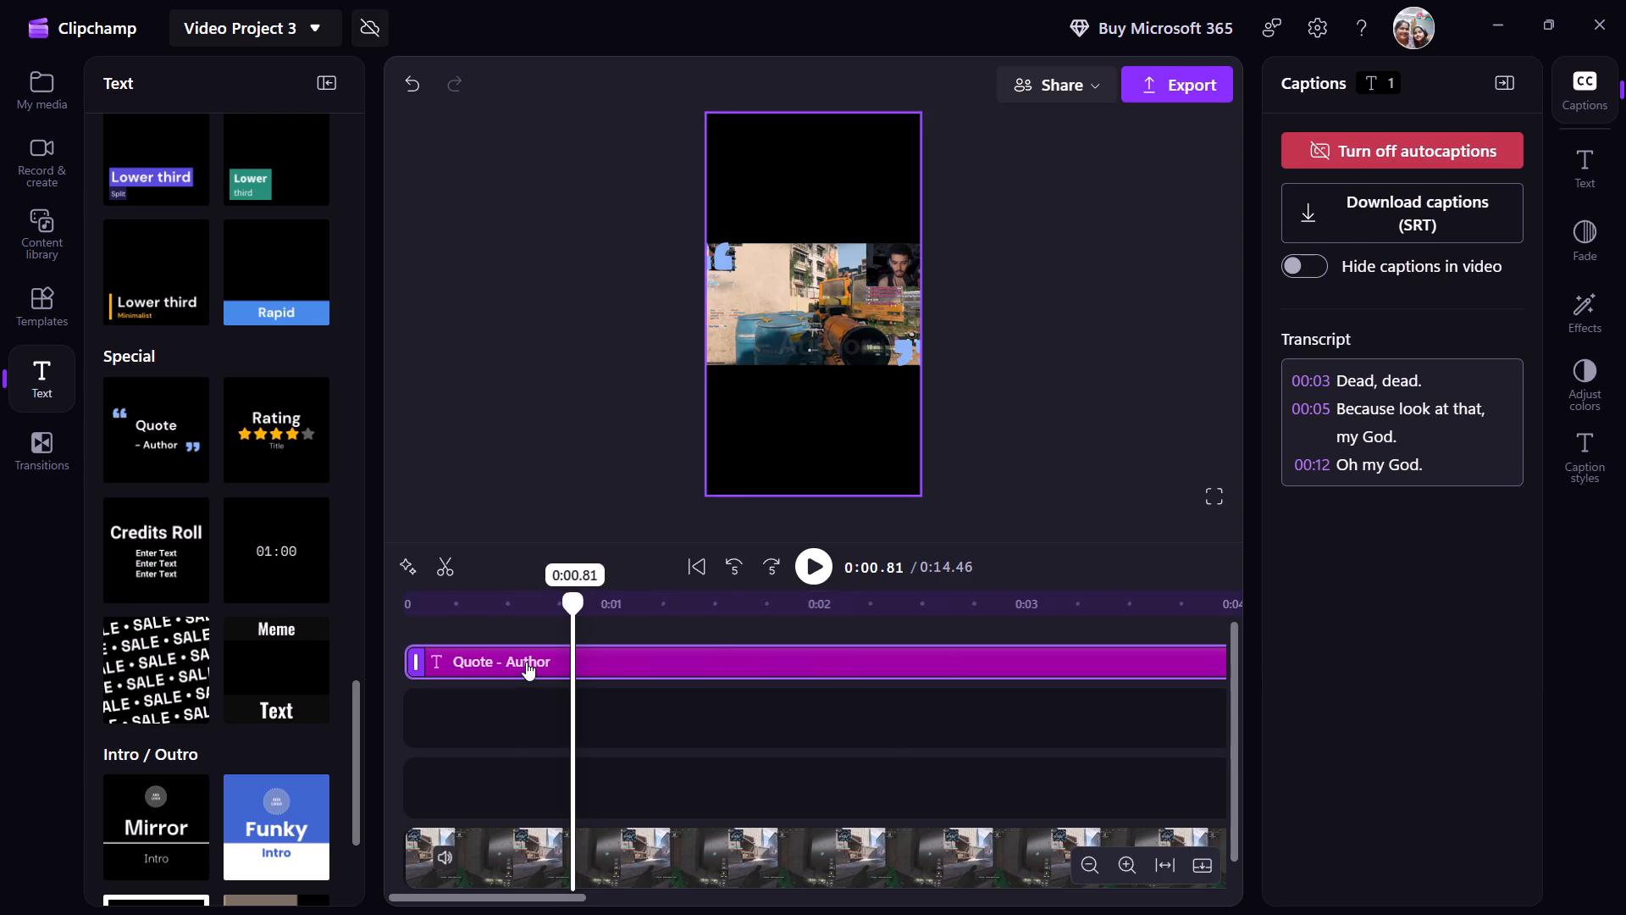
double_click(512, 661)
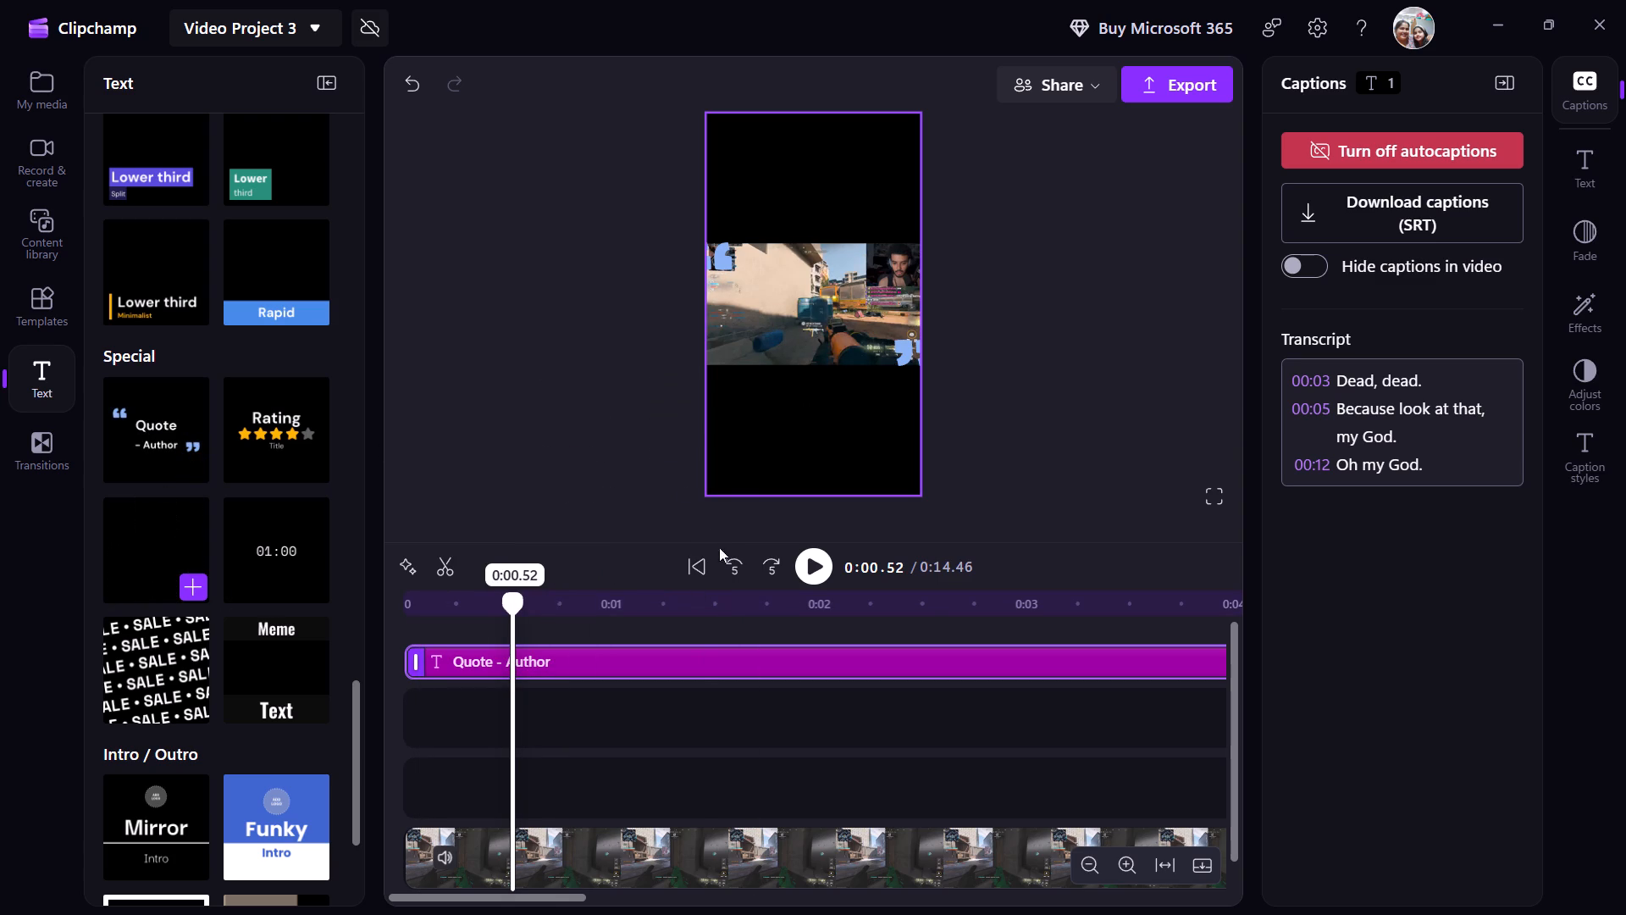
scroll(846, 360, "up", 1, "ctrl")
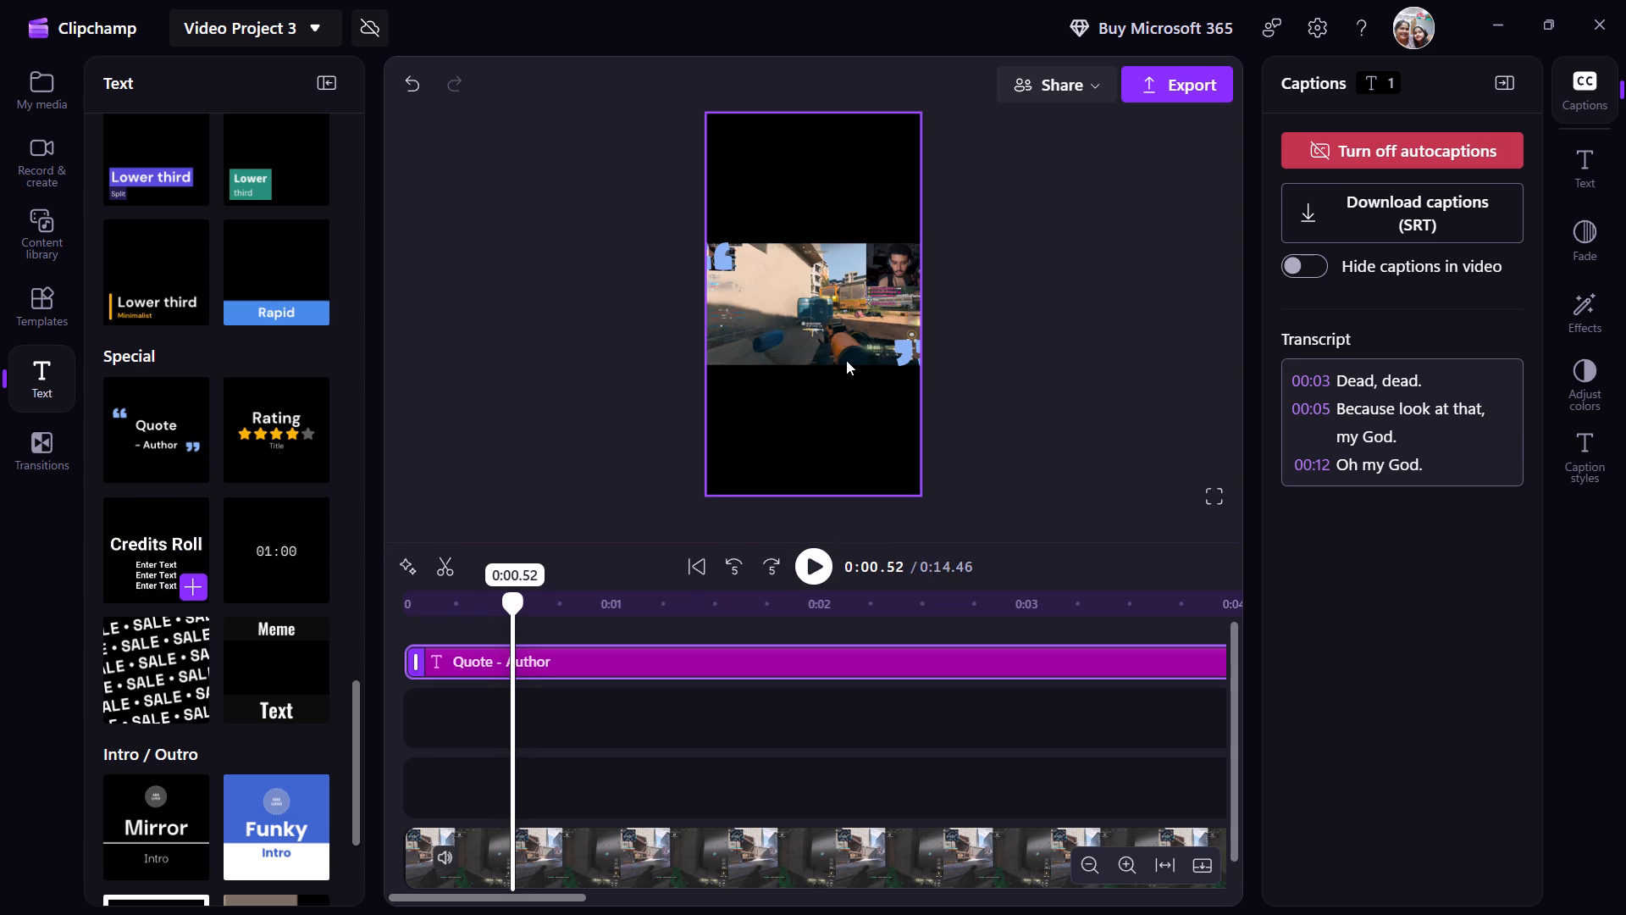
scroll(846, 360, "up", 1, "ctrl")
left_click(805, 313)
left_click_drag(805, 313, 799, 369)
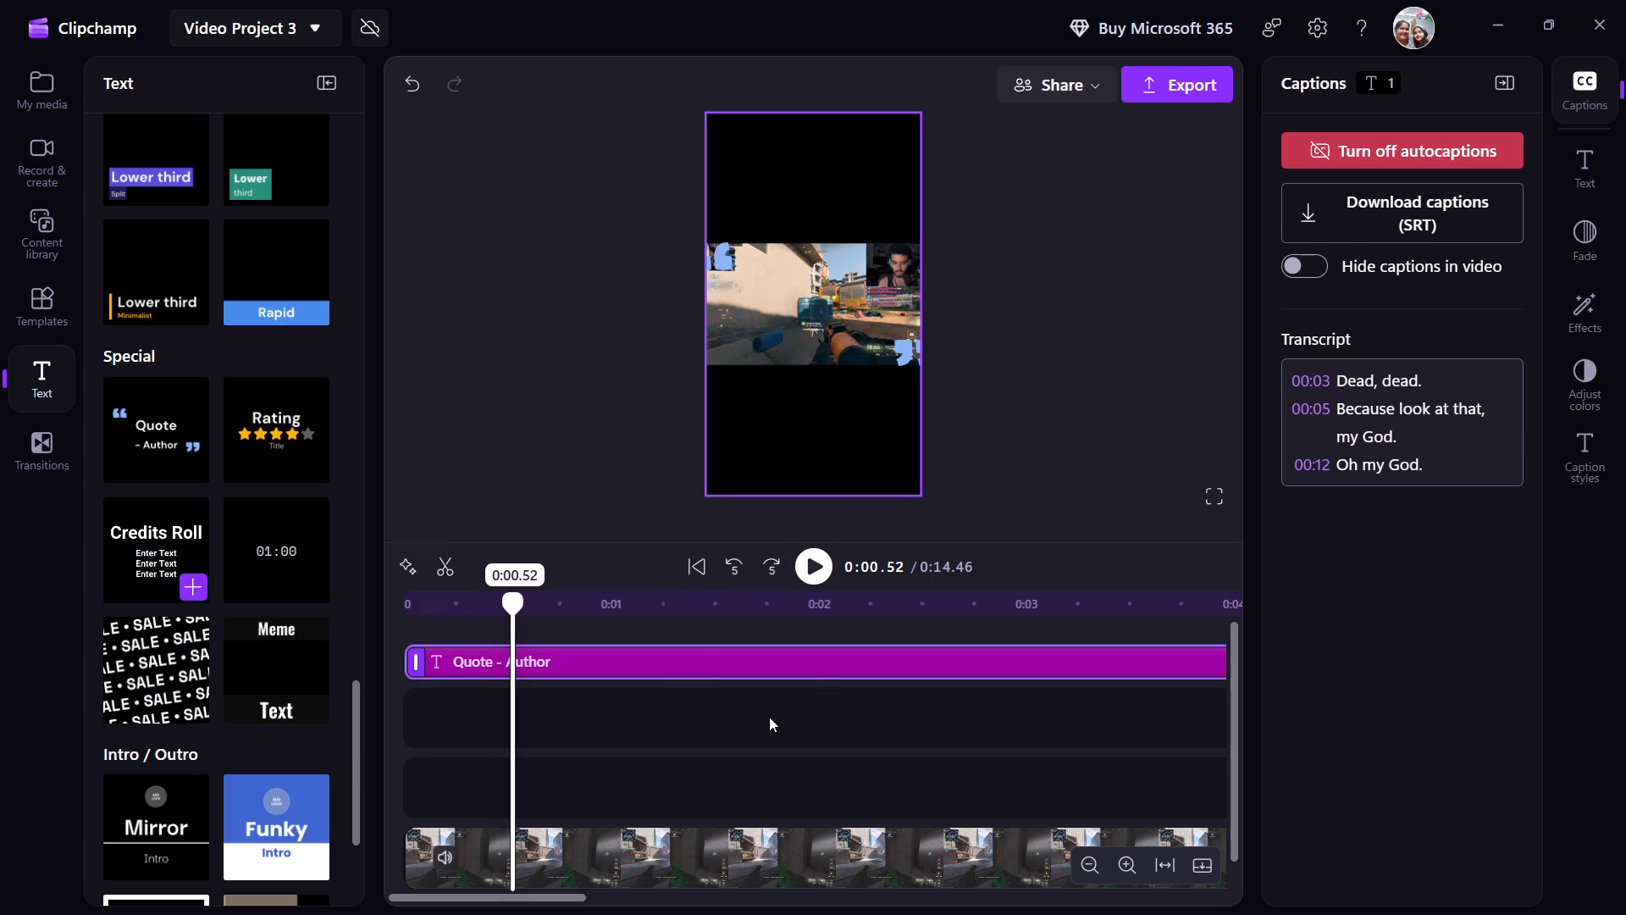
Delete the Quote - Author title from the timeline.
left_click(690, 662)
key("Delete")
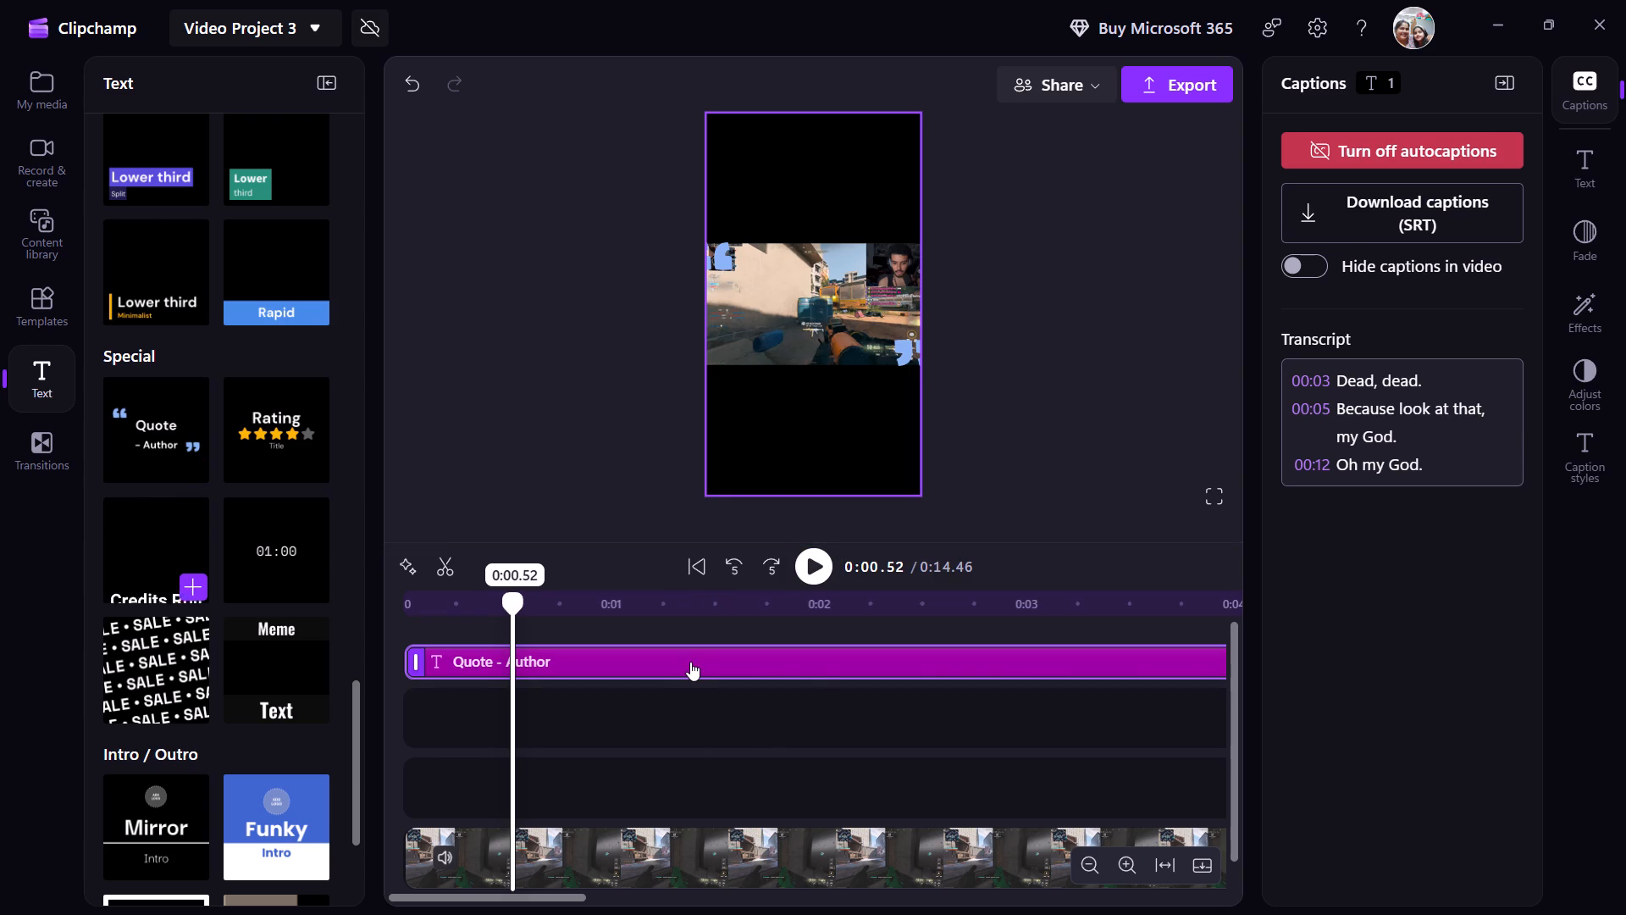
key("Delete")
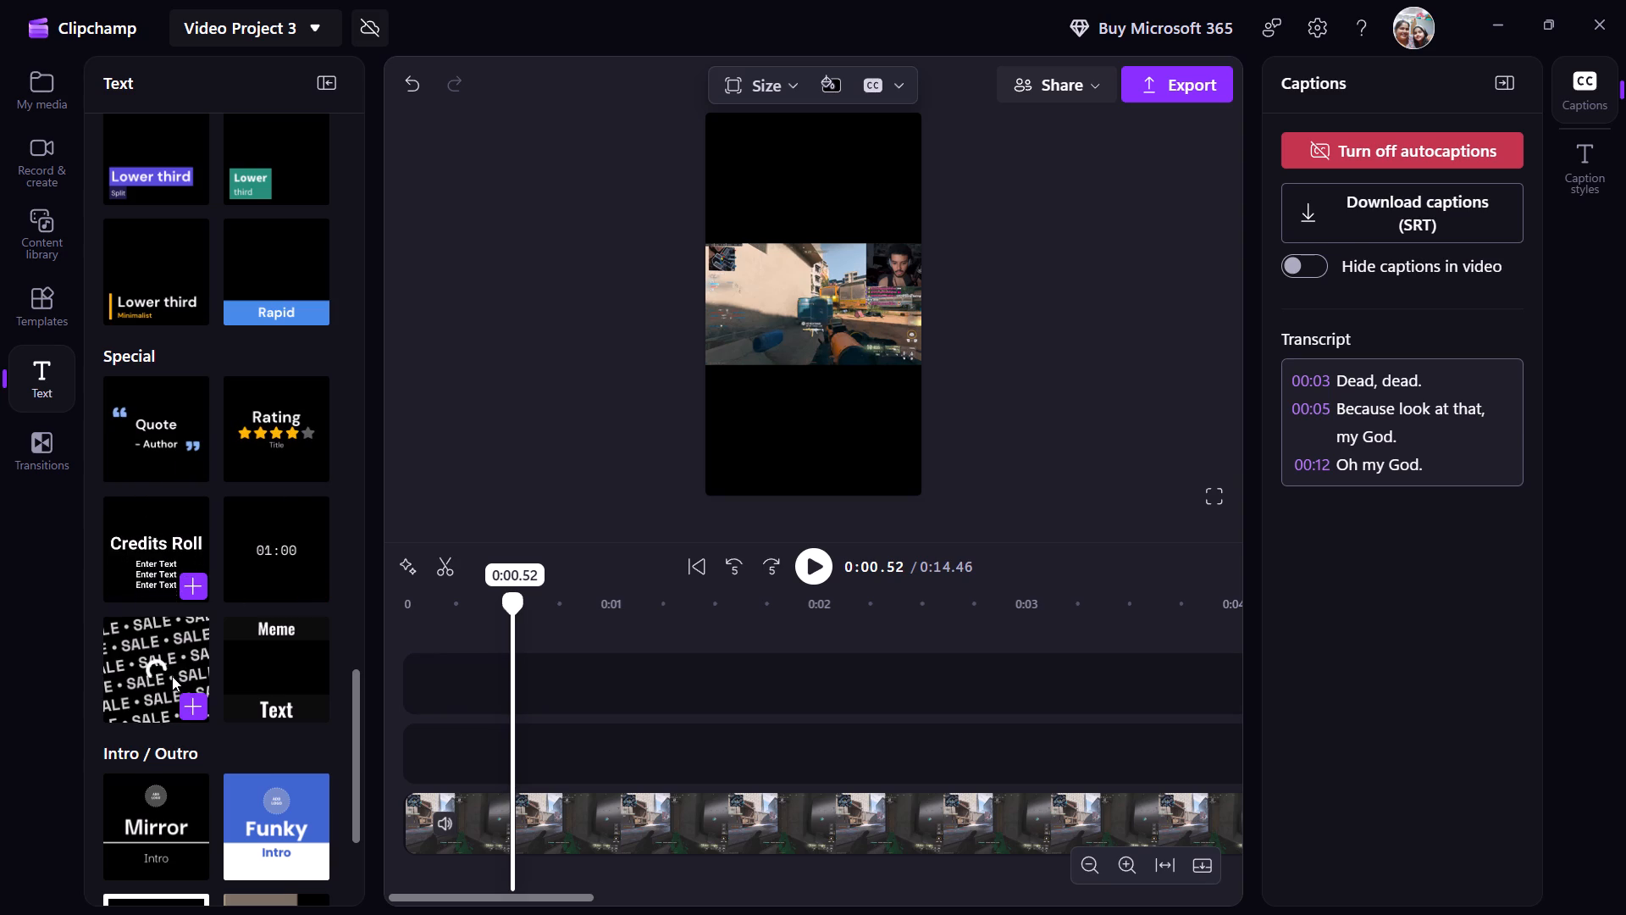
Browse the full set of text styles and add the Censor style to the timeline at about 0.52 seconds.
scroll(172, 676, "down", 2)
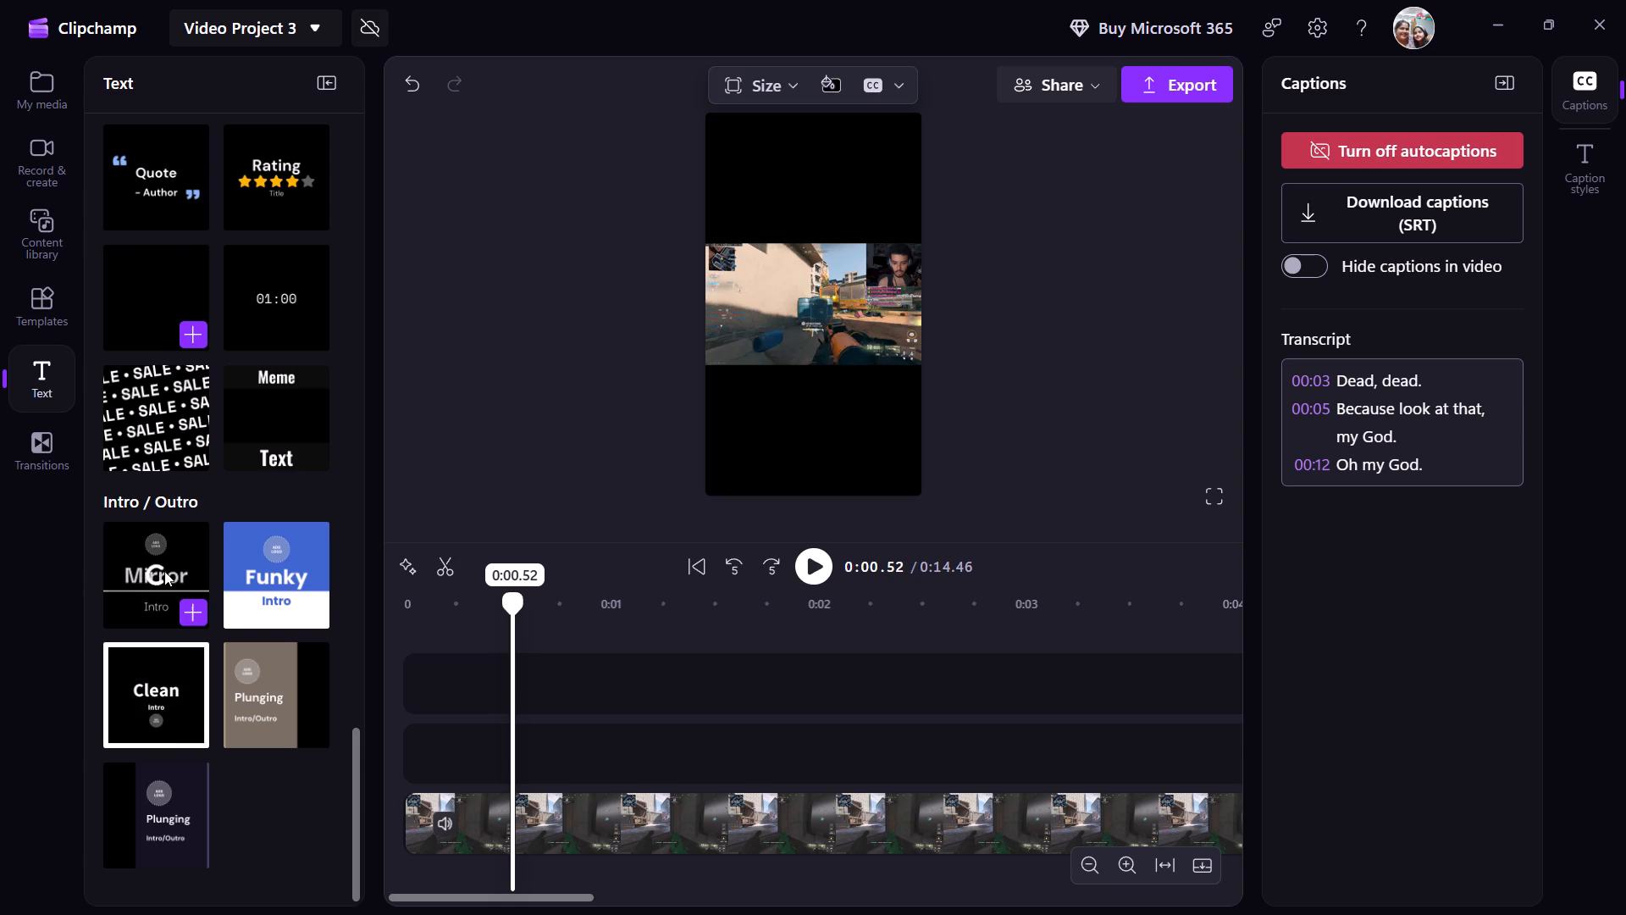
scroll(164, 571, "up", 5)
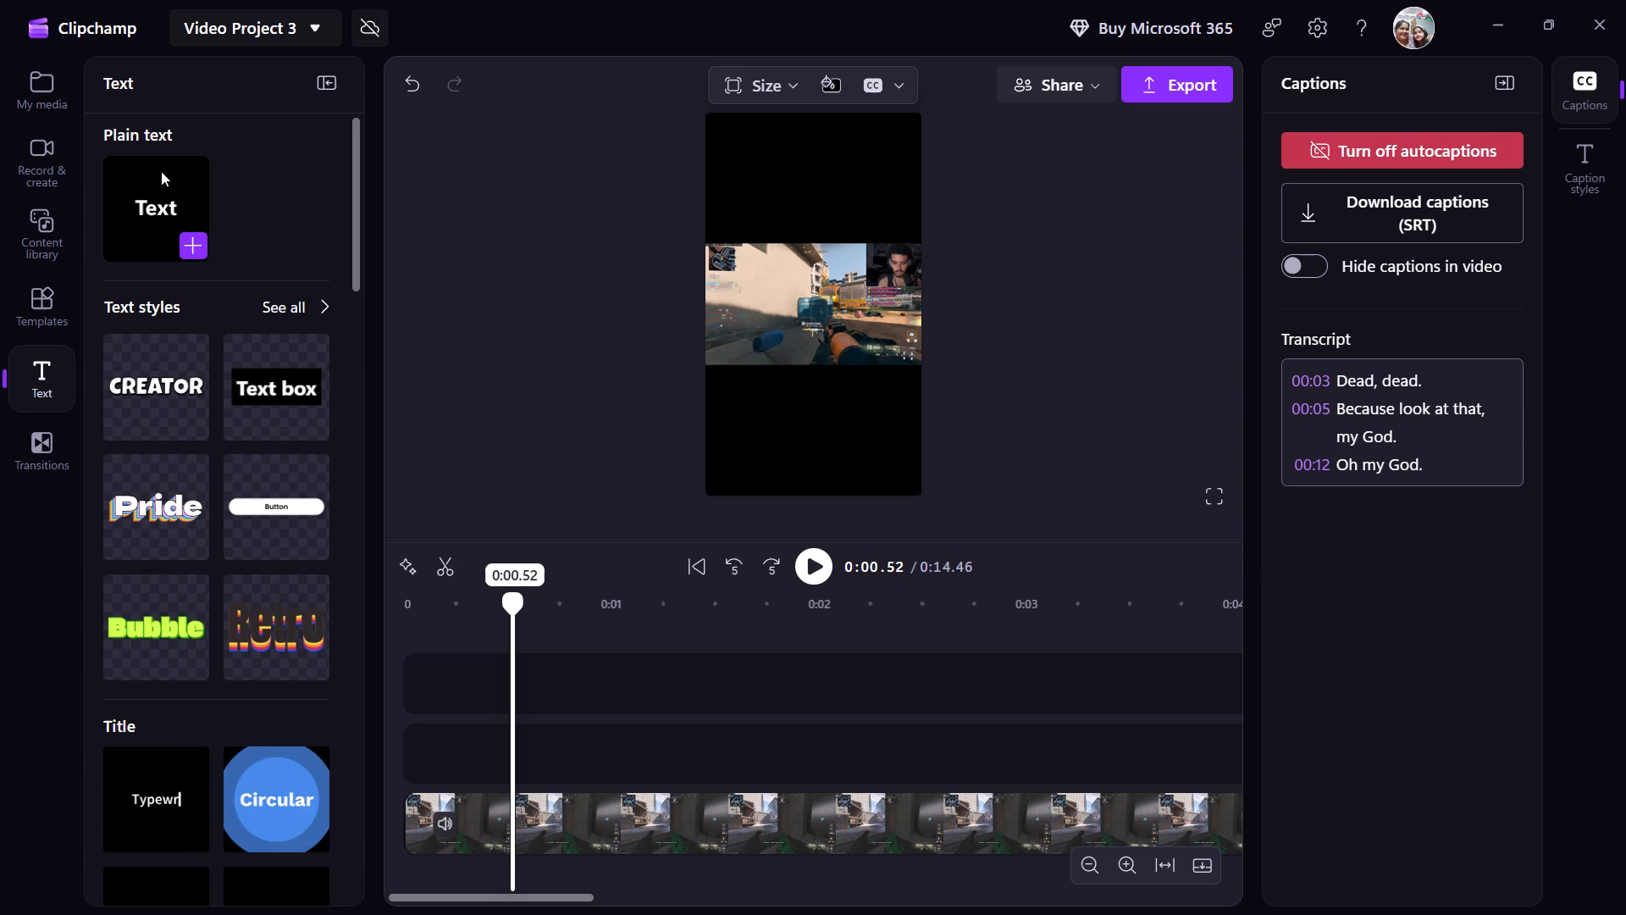
left_click(315, 308)
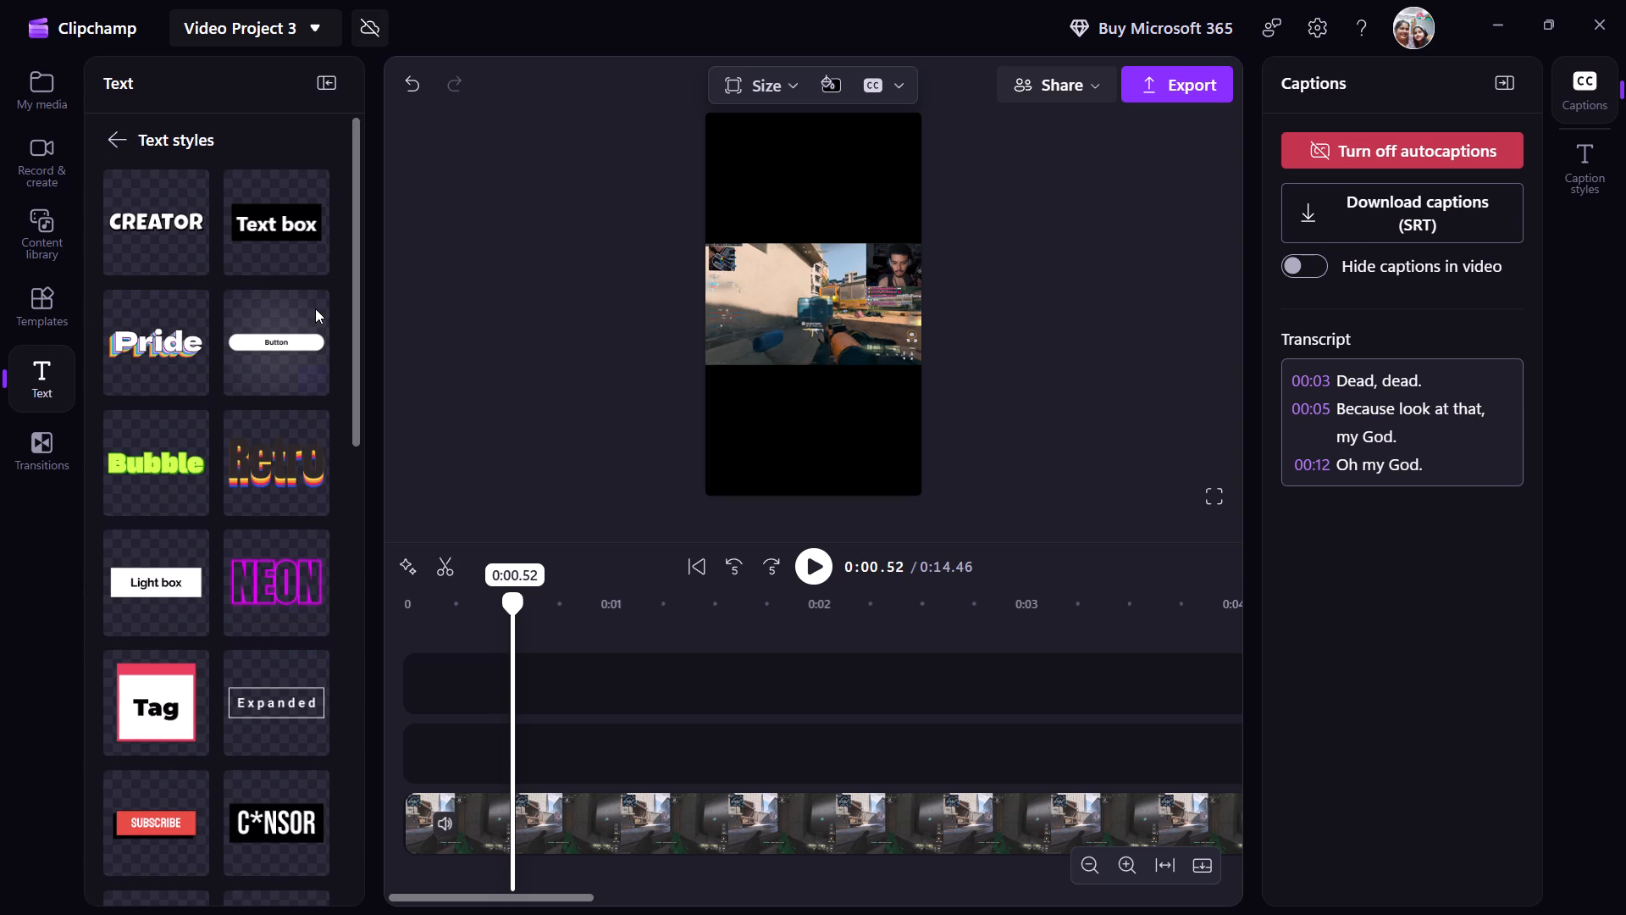
scroll(281, 447, "down", 2)
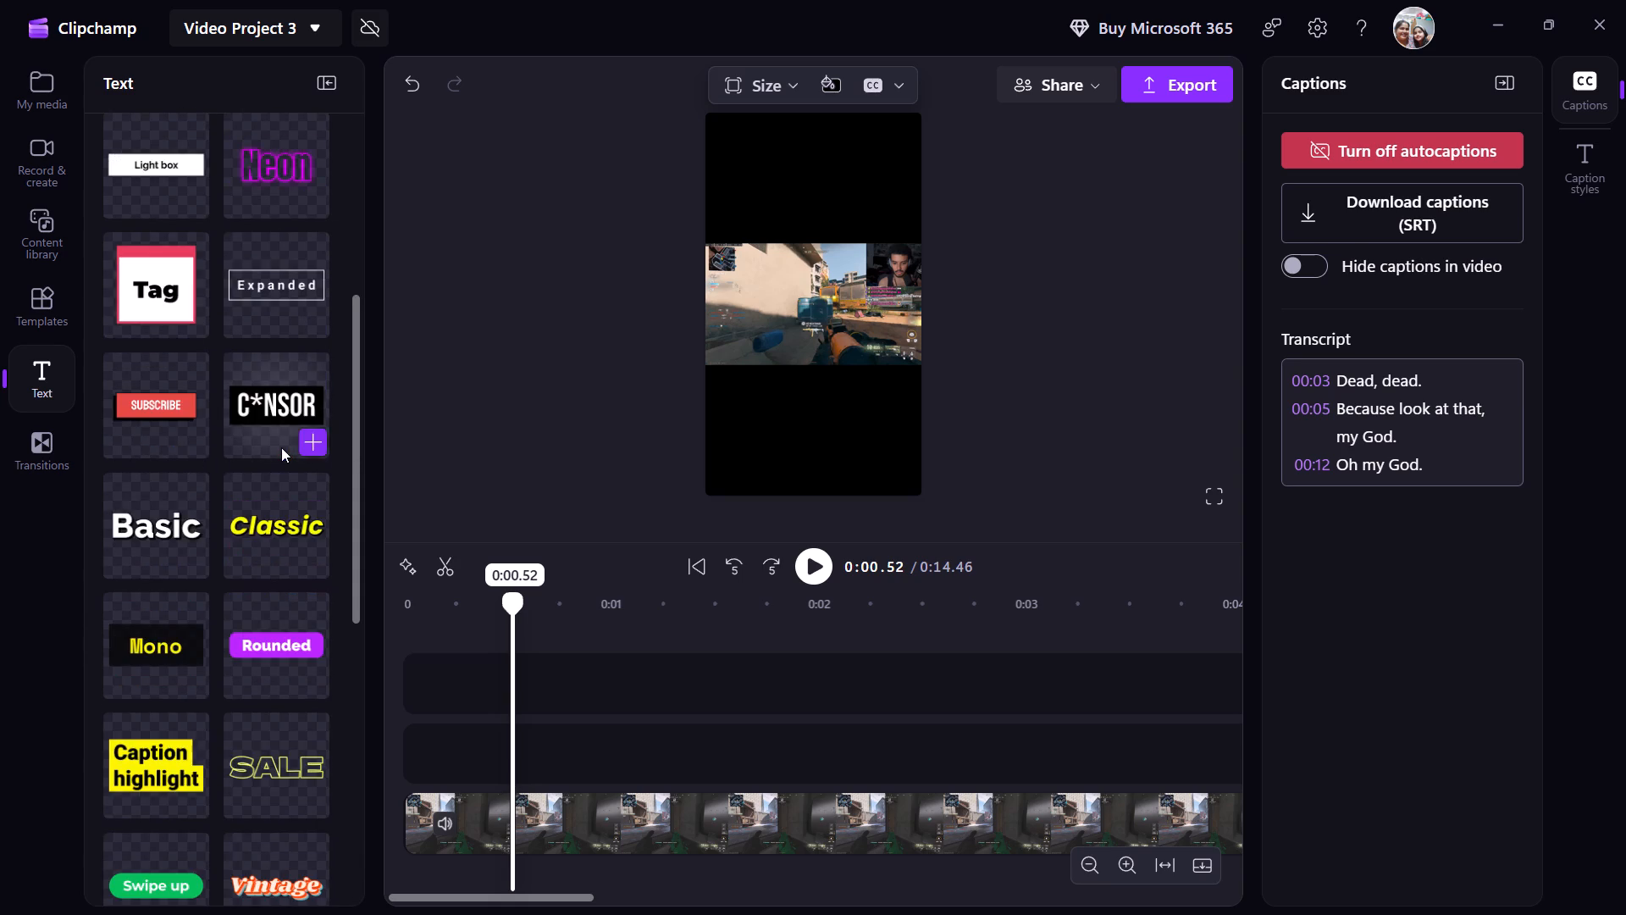
scroll(281, 447, "down", 1)
scroll(255, 678, "down", 1)
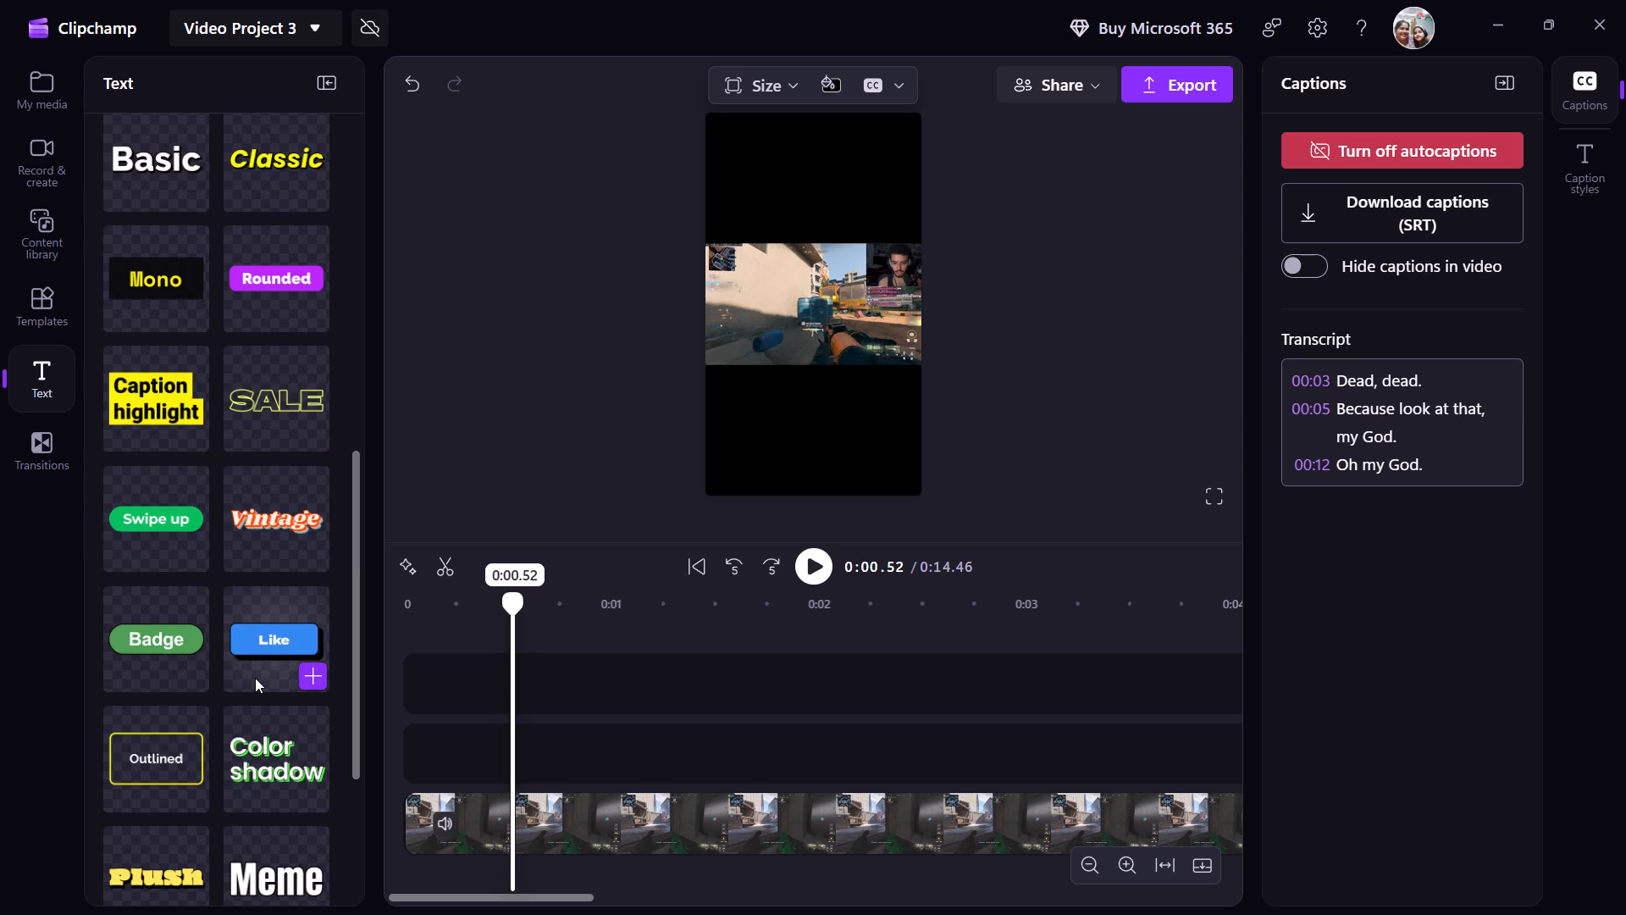
scroll(255, 678, "down", 1)
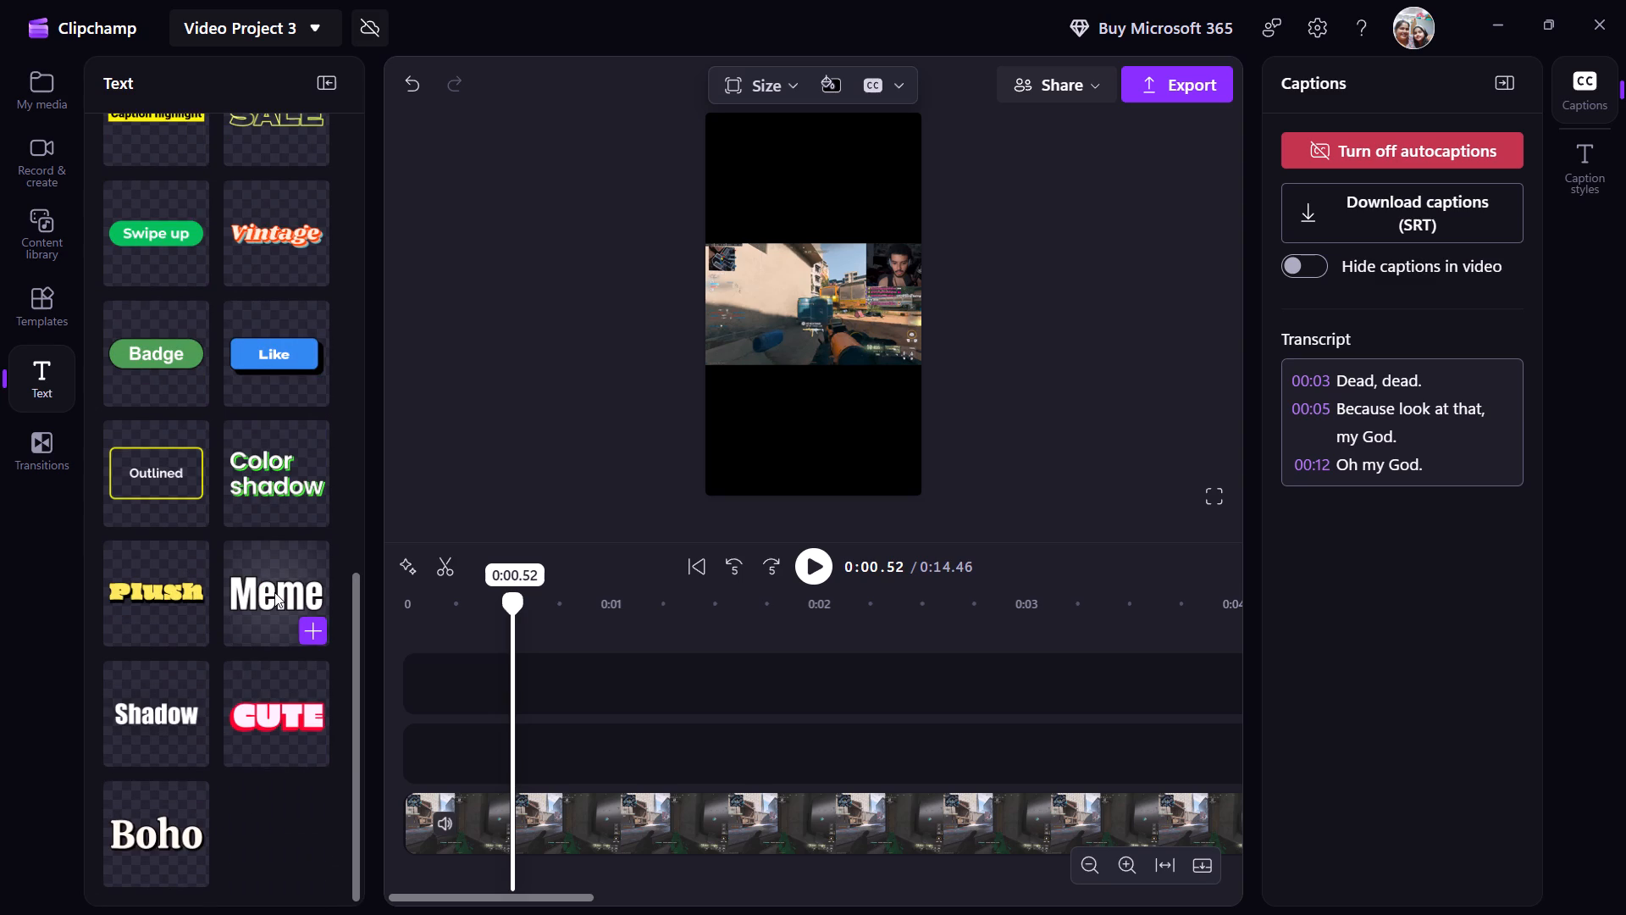
scroll(274, 592, "up", 1)
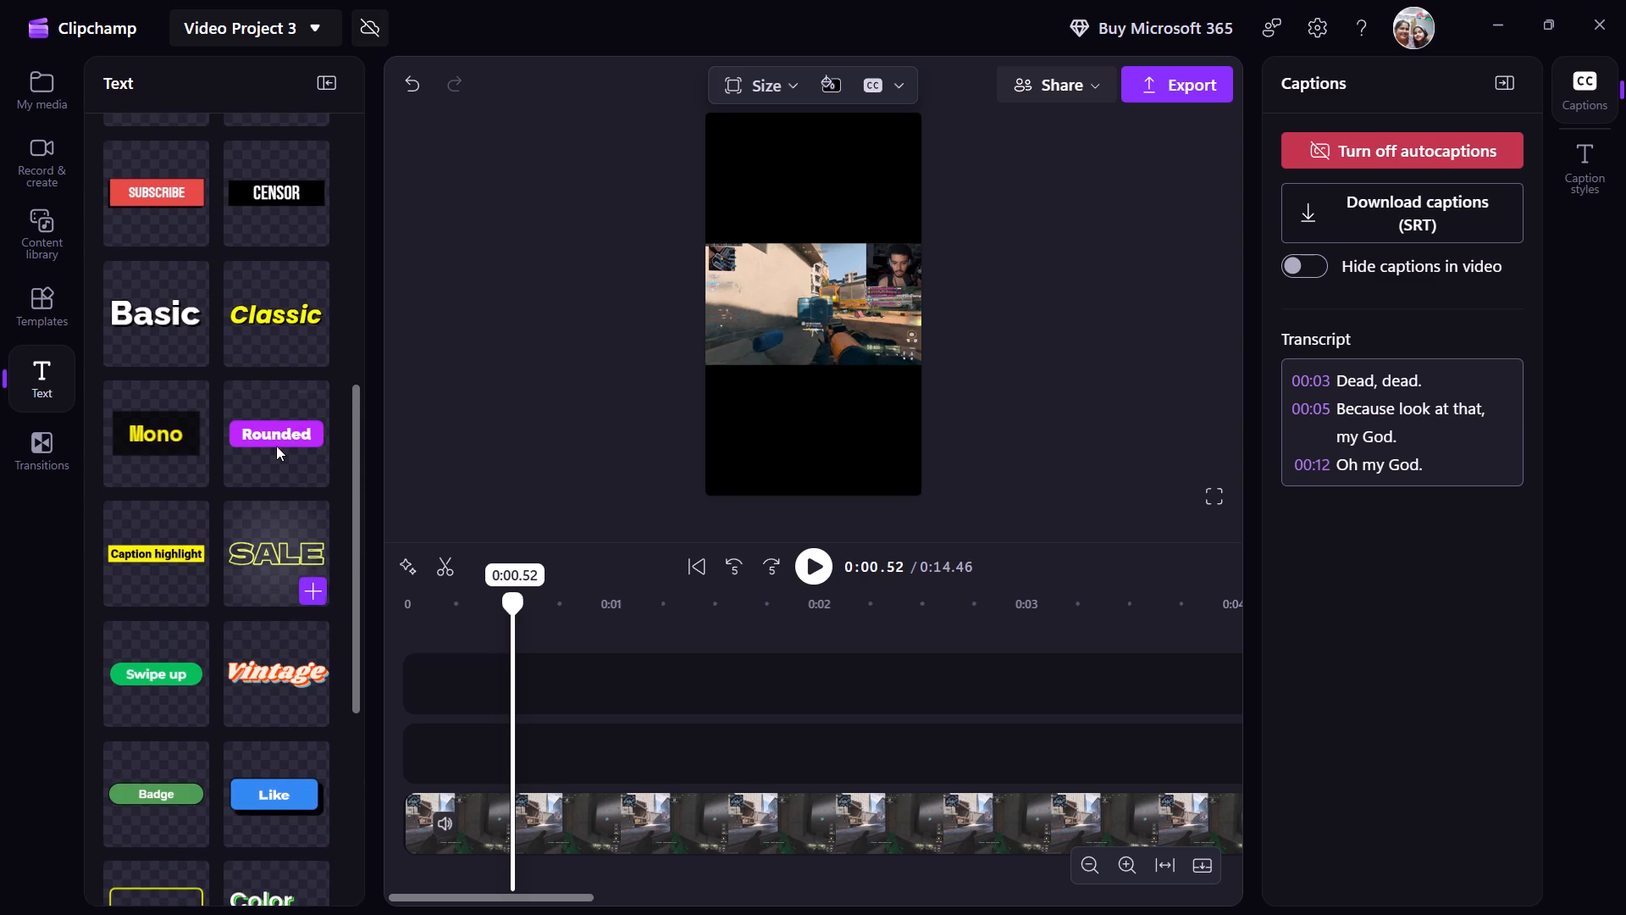
scroll(276, 439, "up", 1)
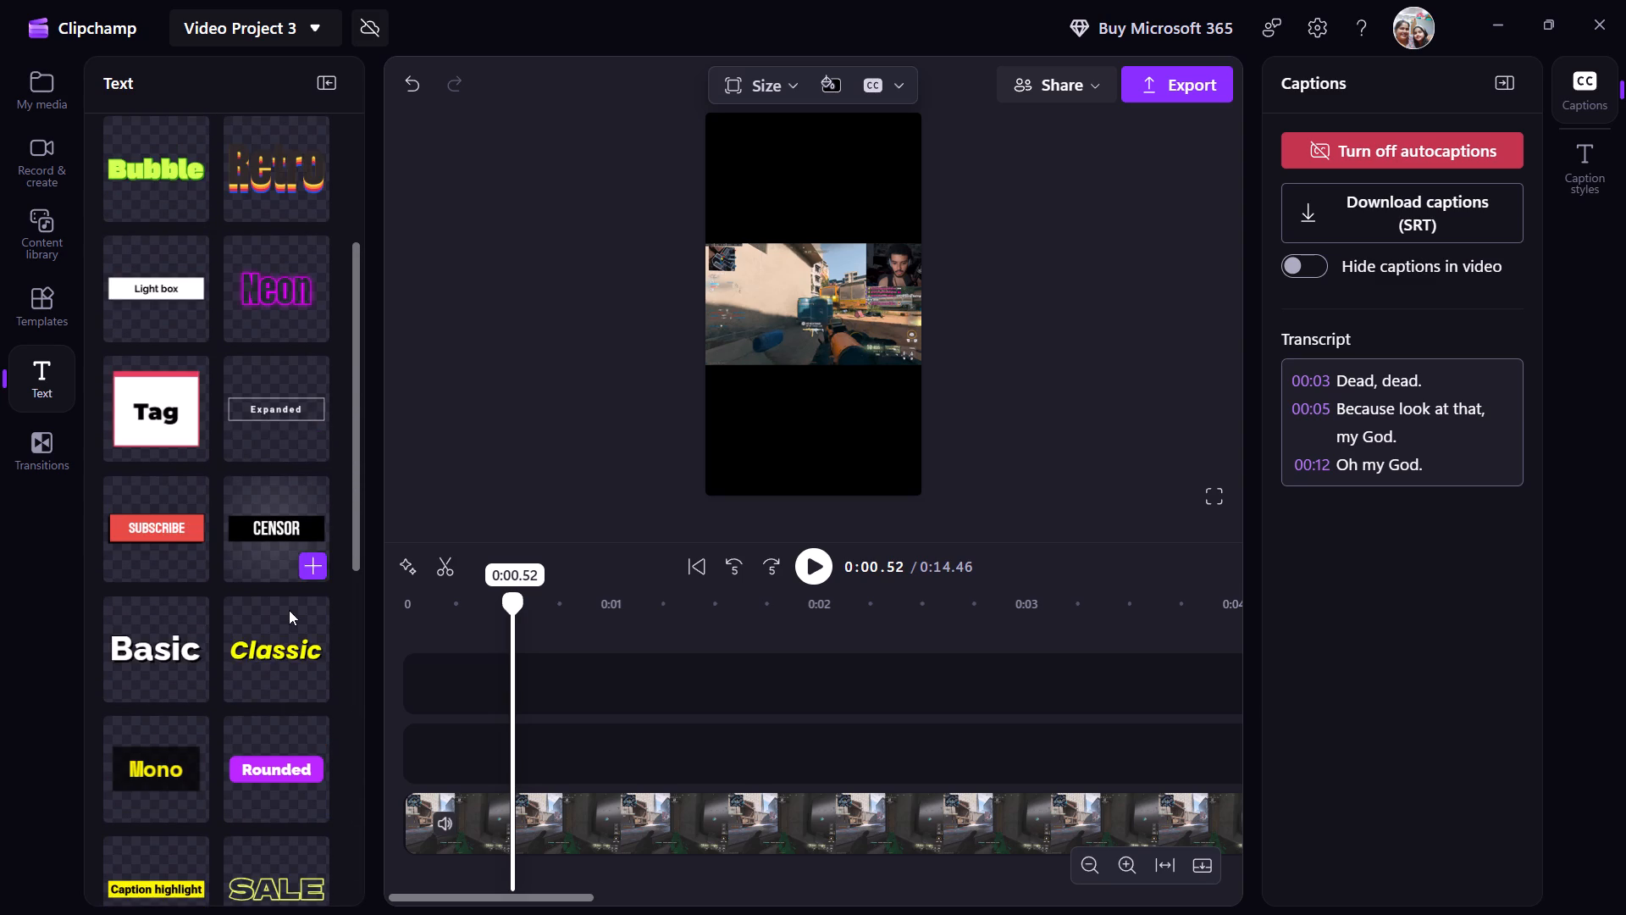
left_click(282, 535)
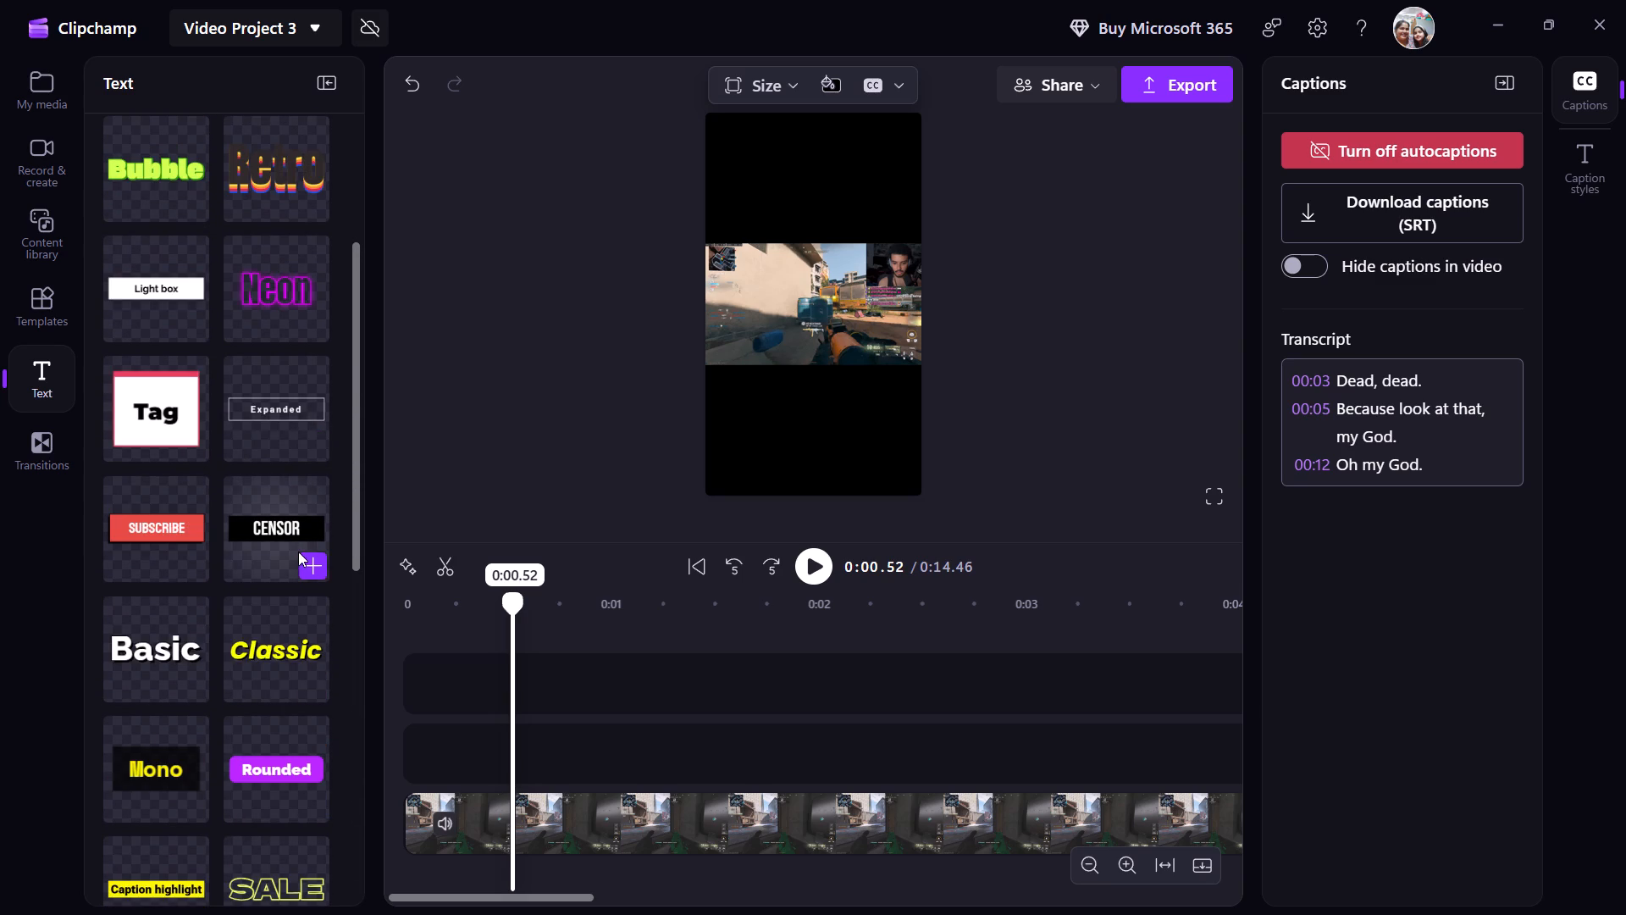
left_click(301, 556)
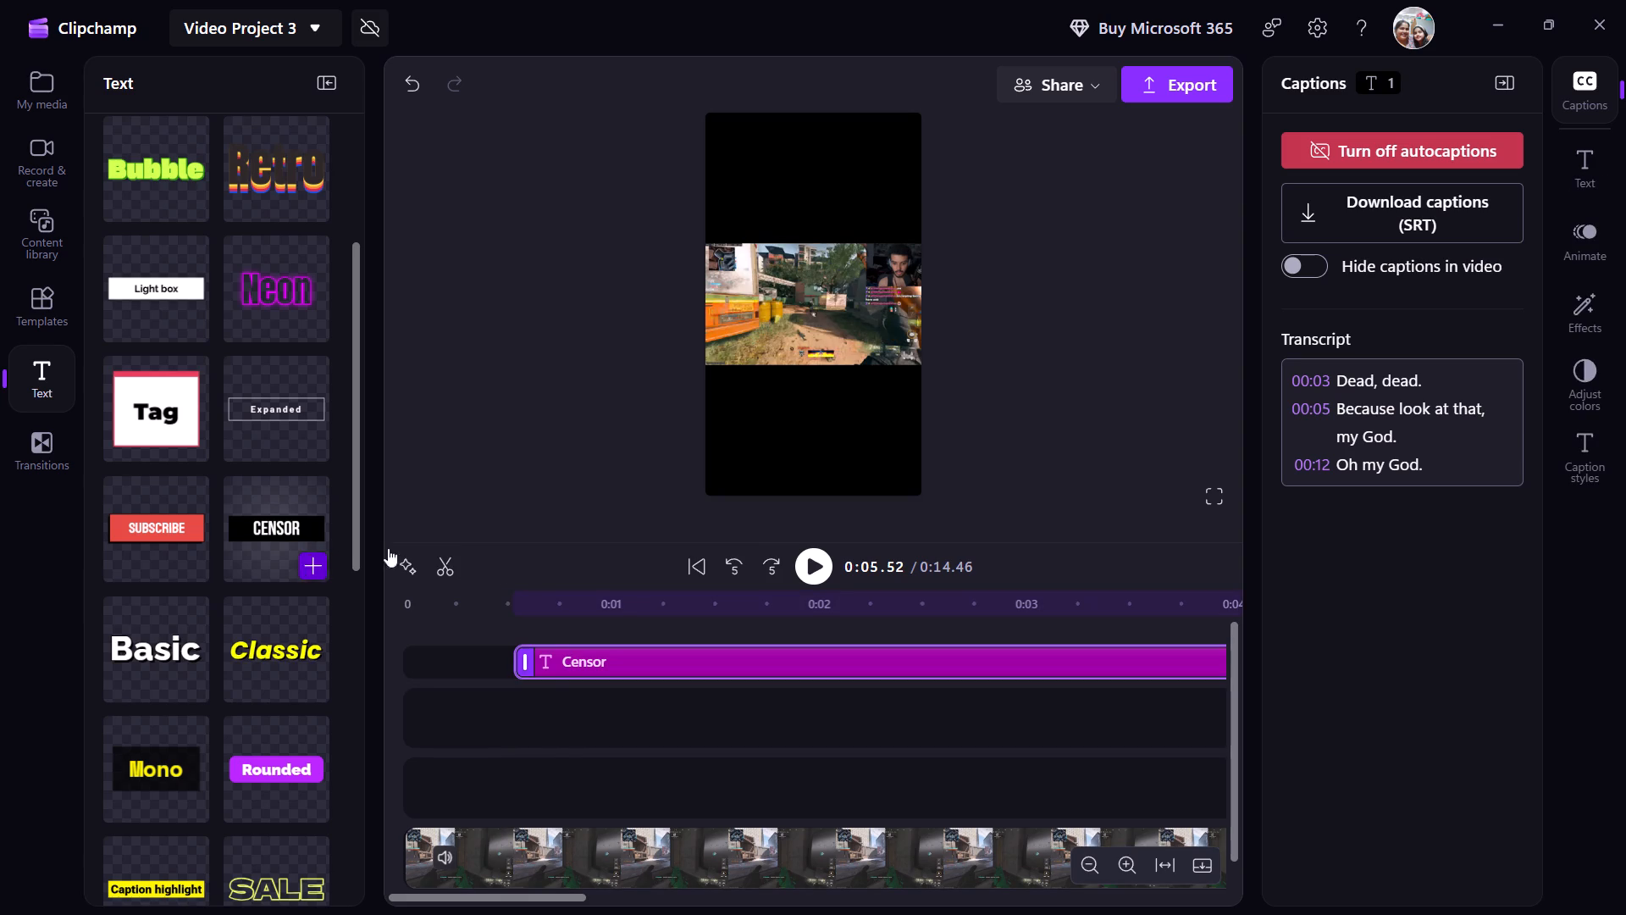
Replace the Censor overlay's placeholder text with the copied line "The details speak for themselves".
double_click(647, 655)
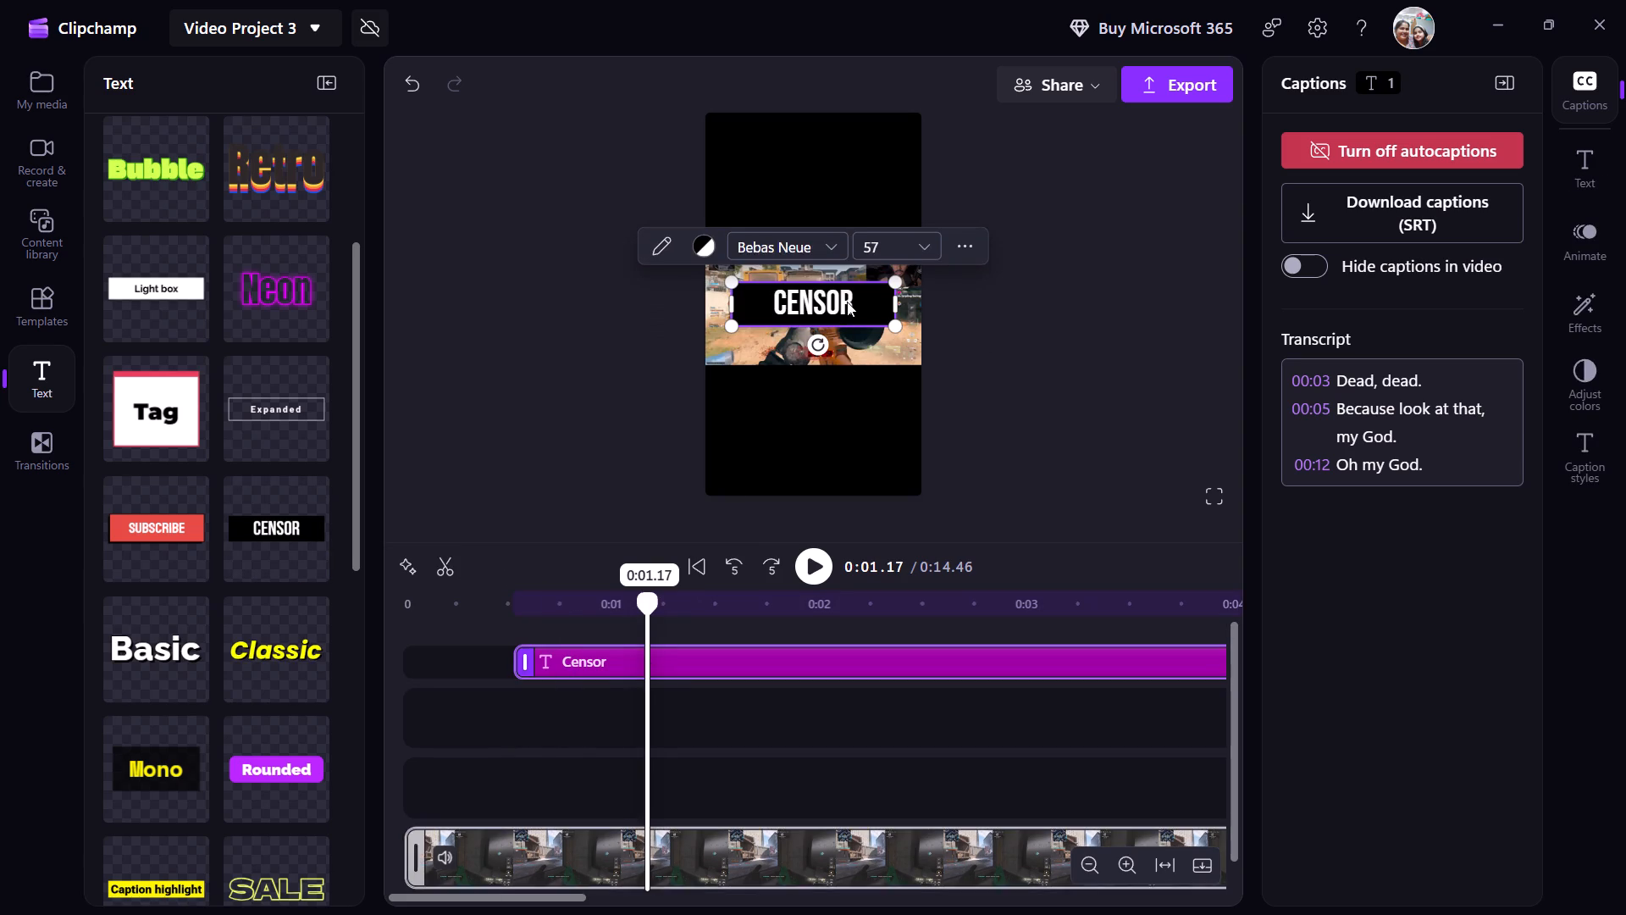
left_click(848, 298)
key("BackSpace")
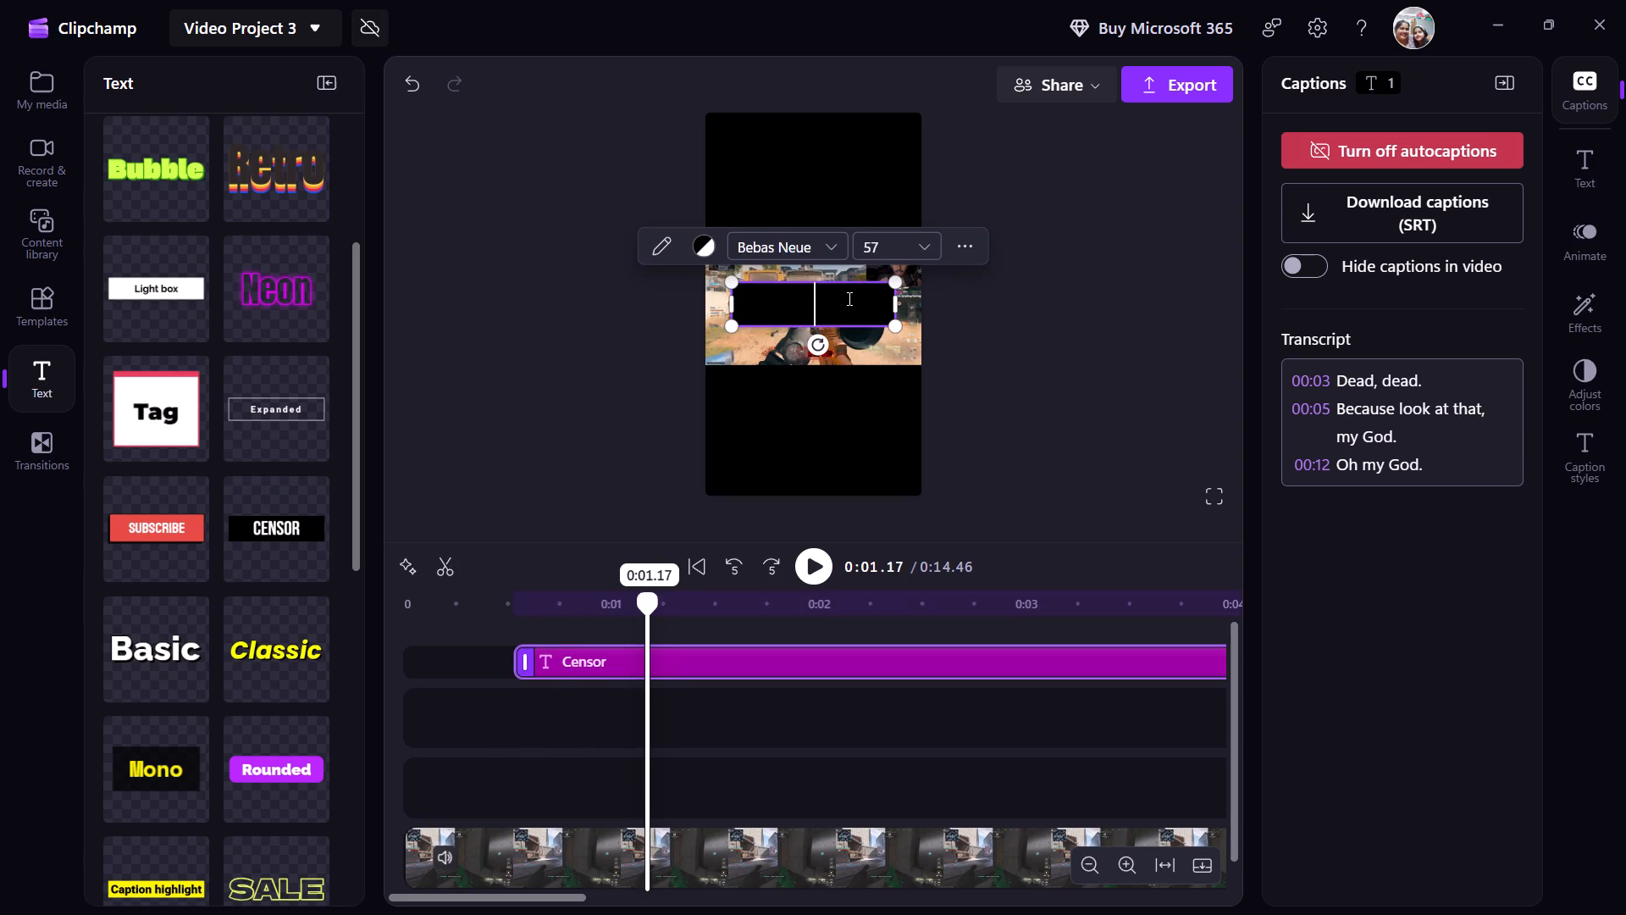
key("ctrl+v")
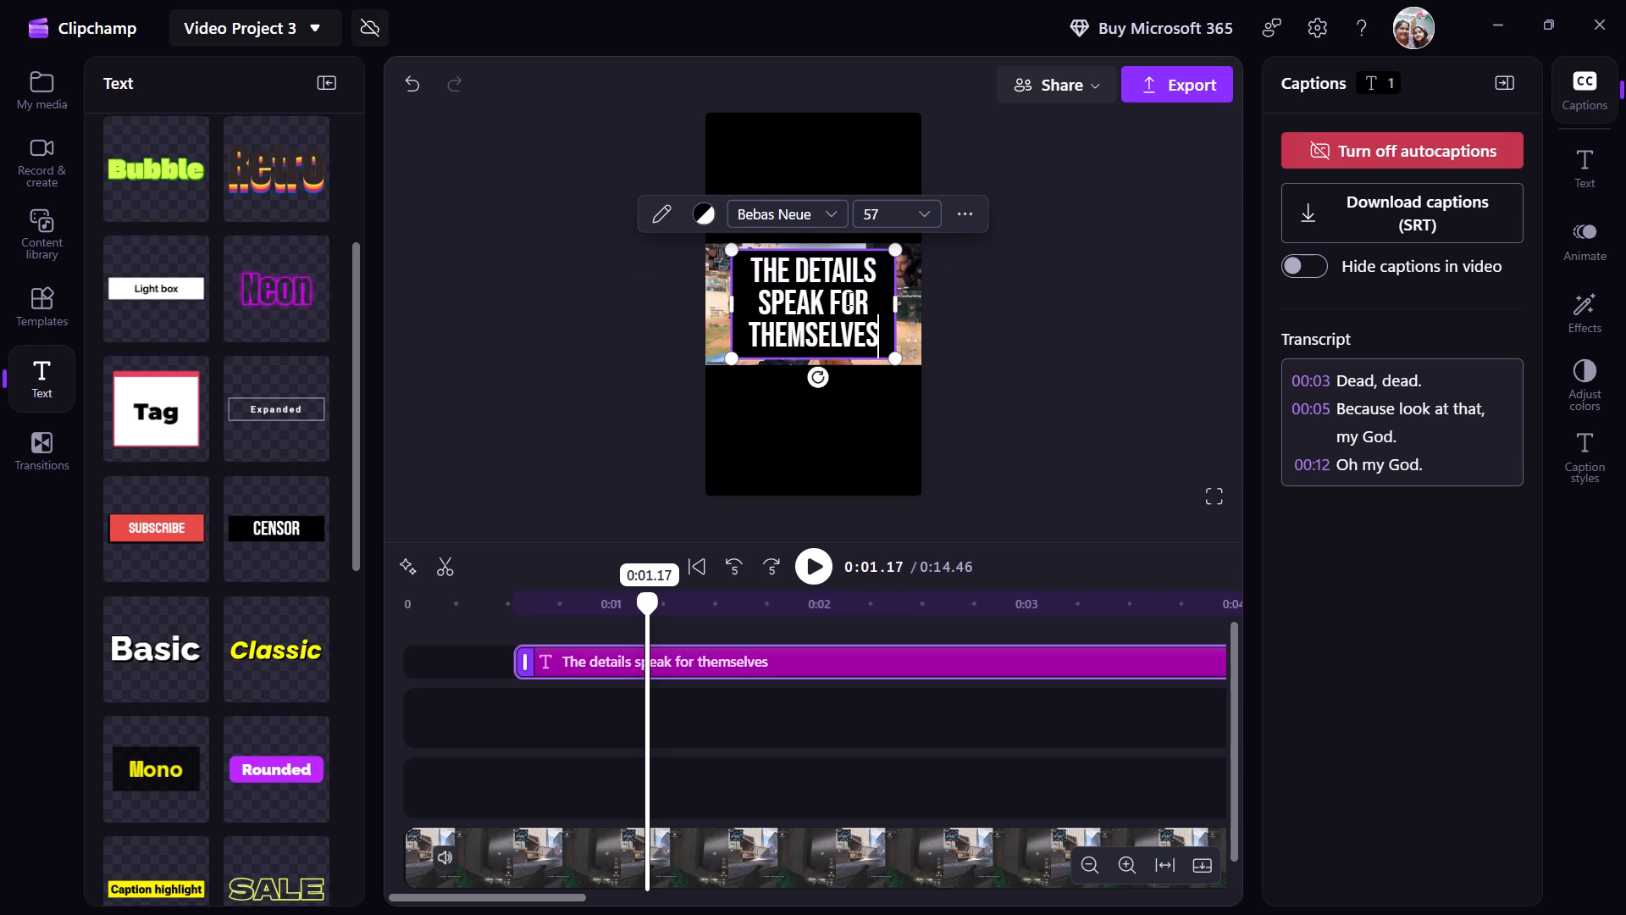
Reduce the overlay text's font size, trying 20 and settling on 28, and deselect the text.
left_click(923, 219)
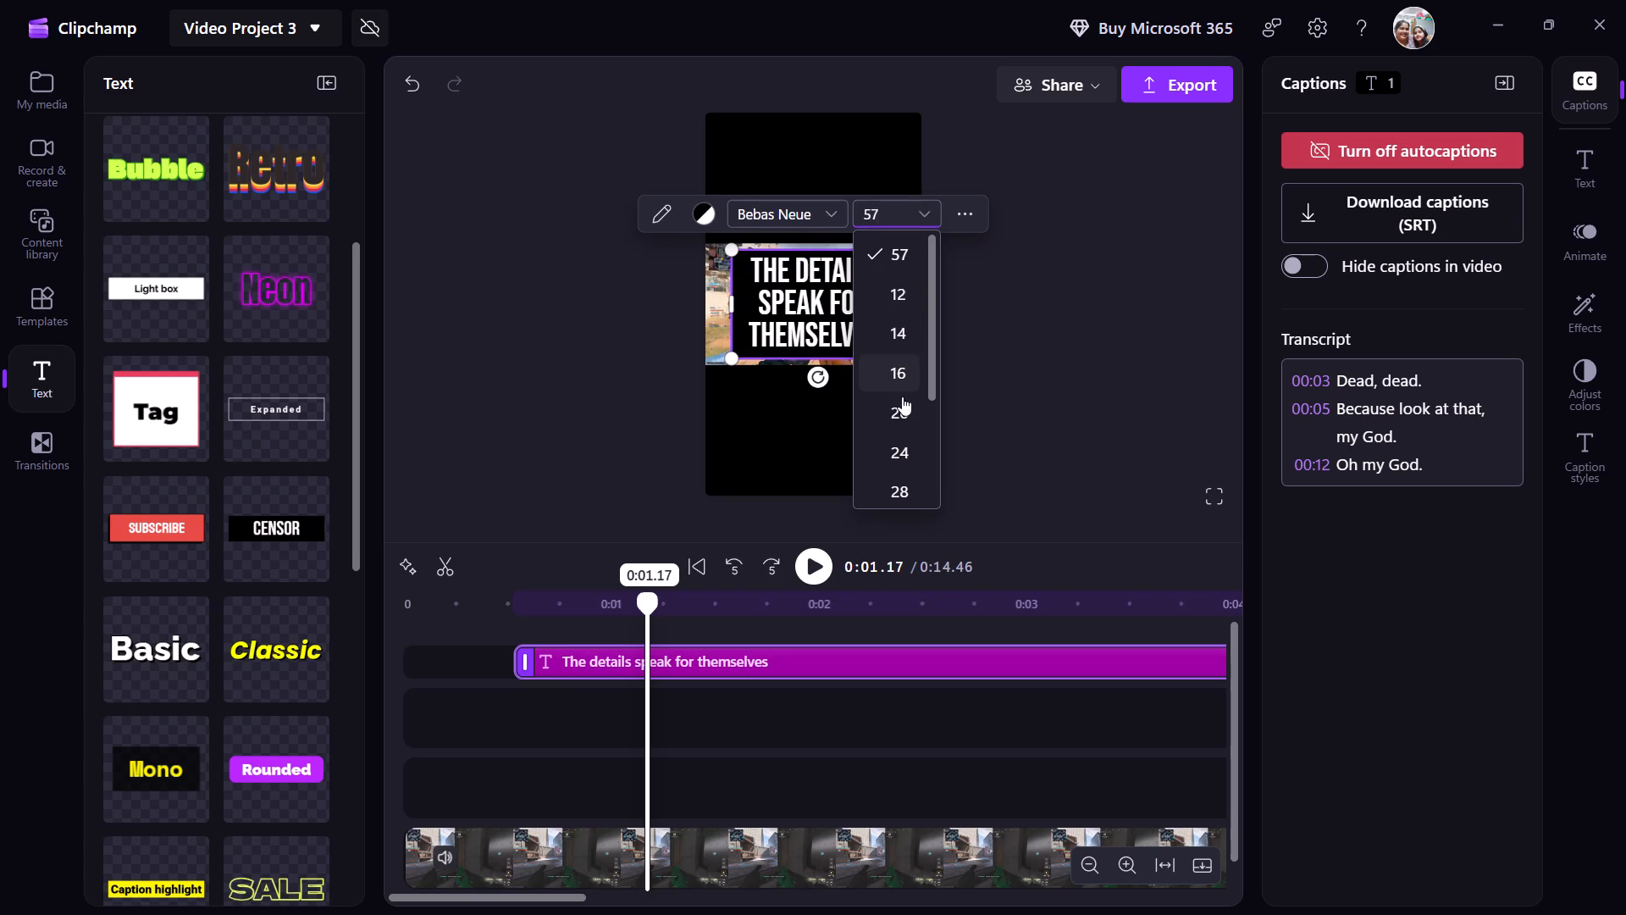
left_click(903, 429)
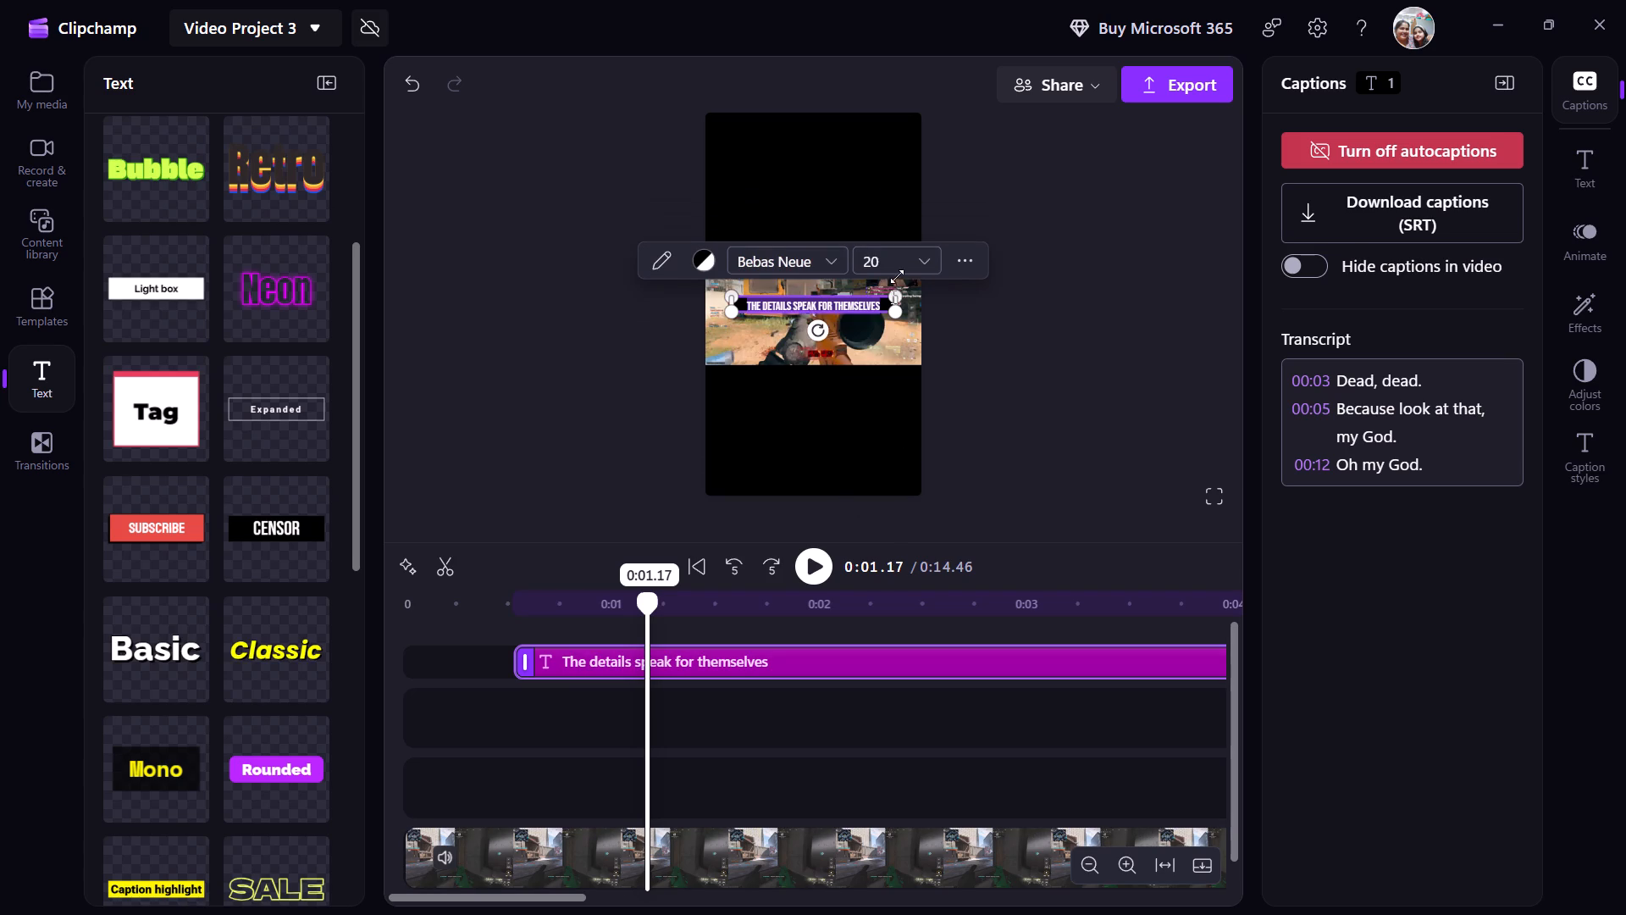
left_click(924, 250)
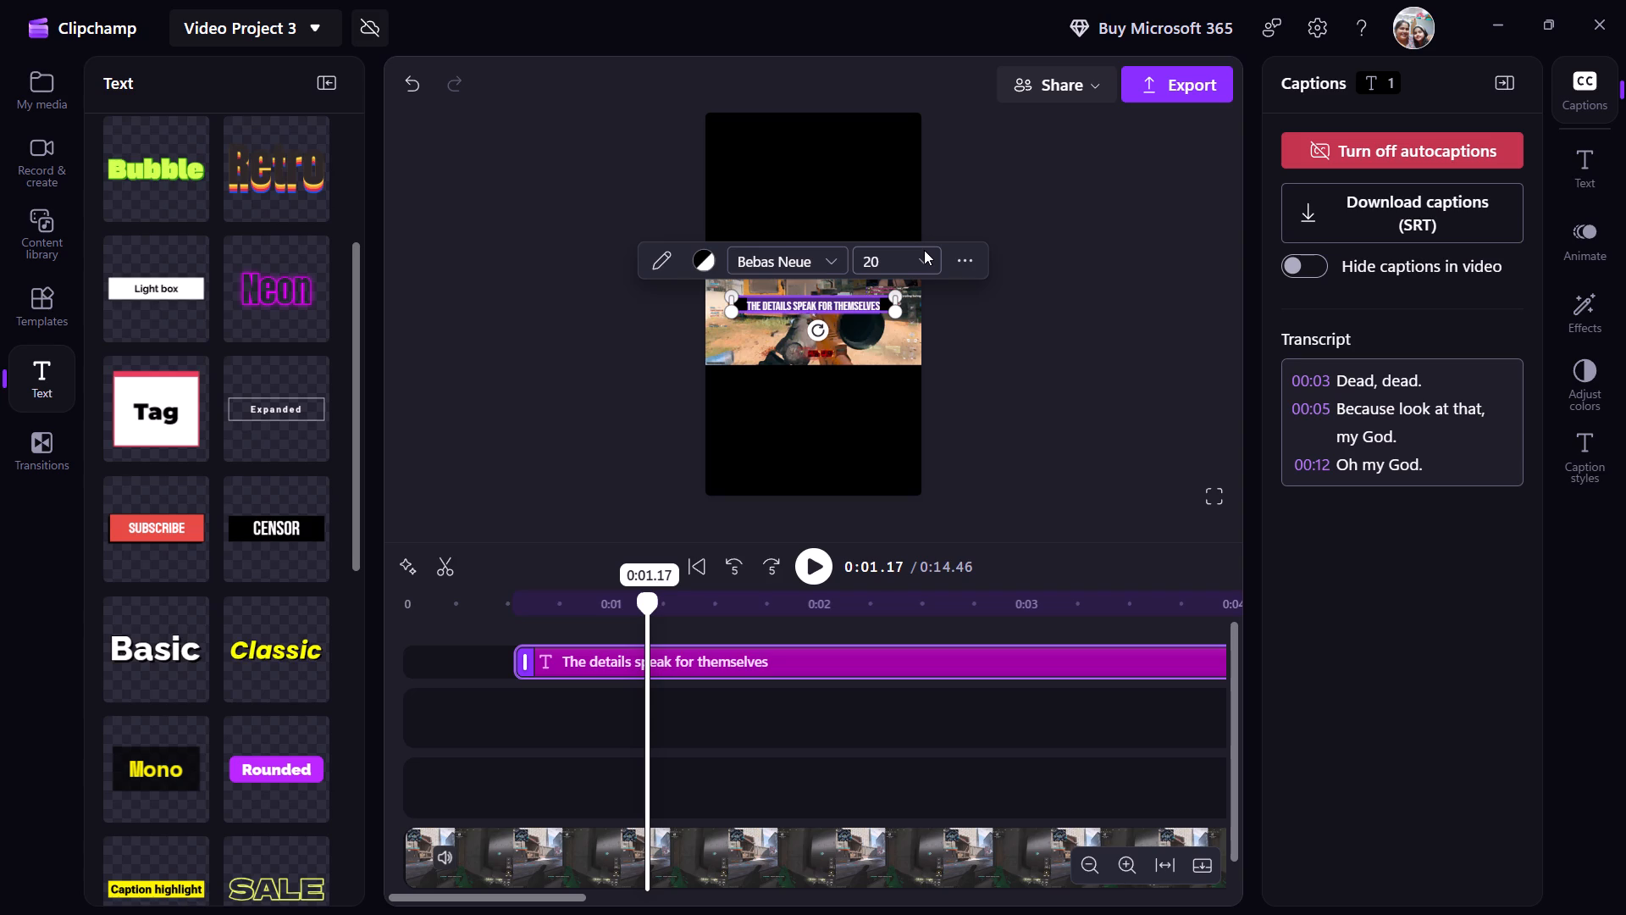
left_click(925, 263)
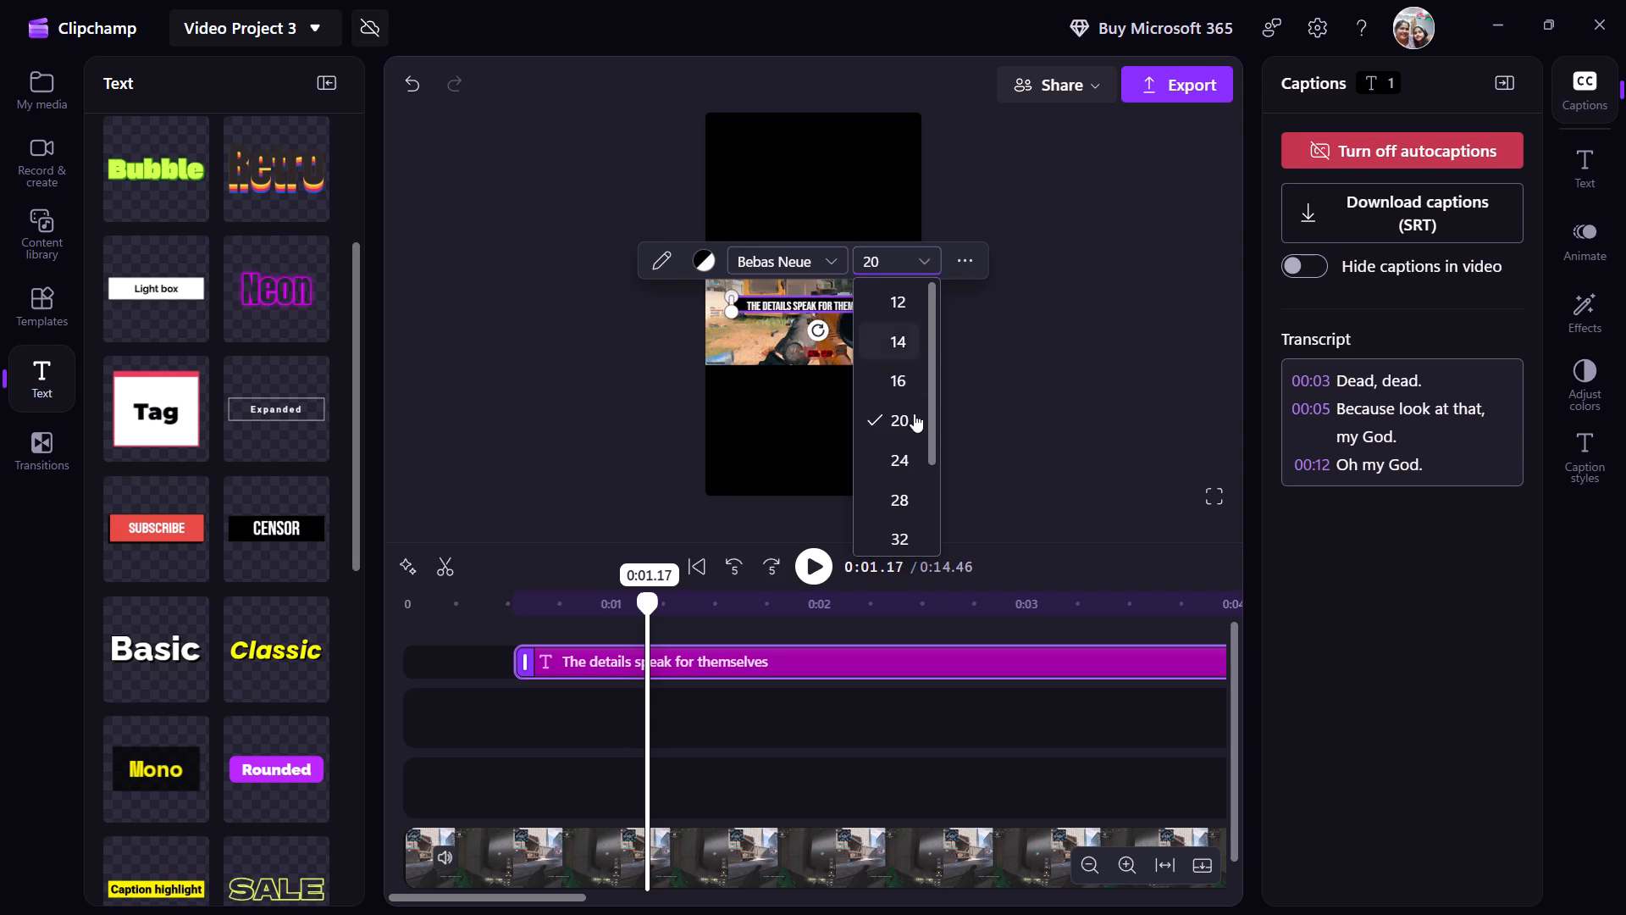
left_click(913, 482)
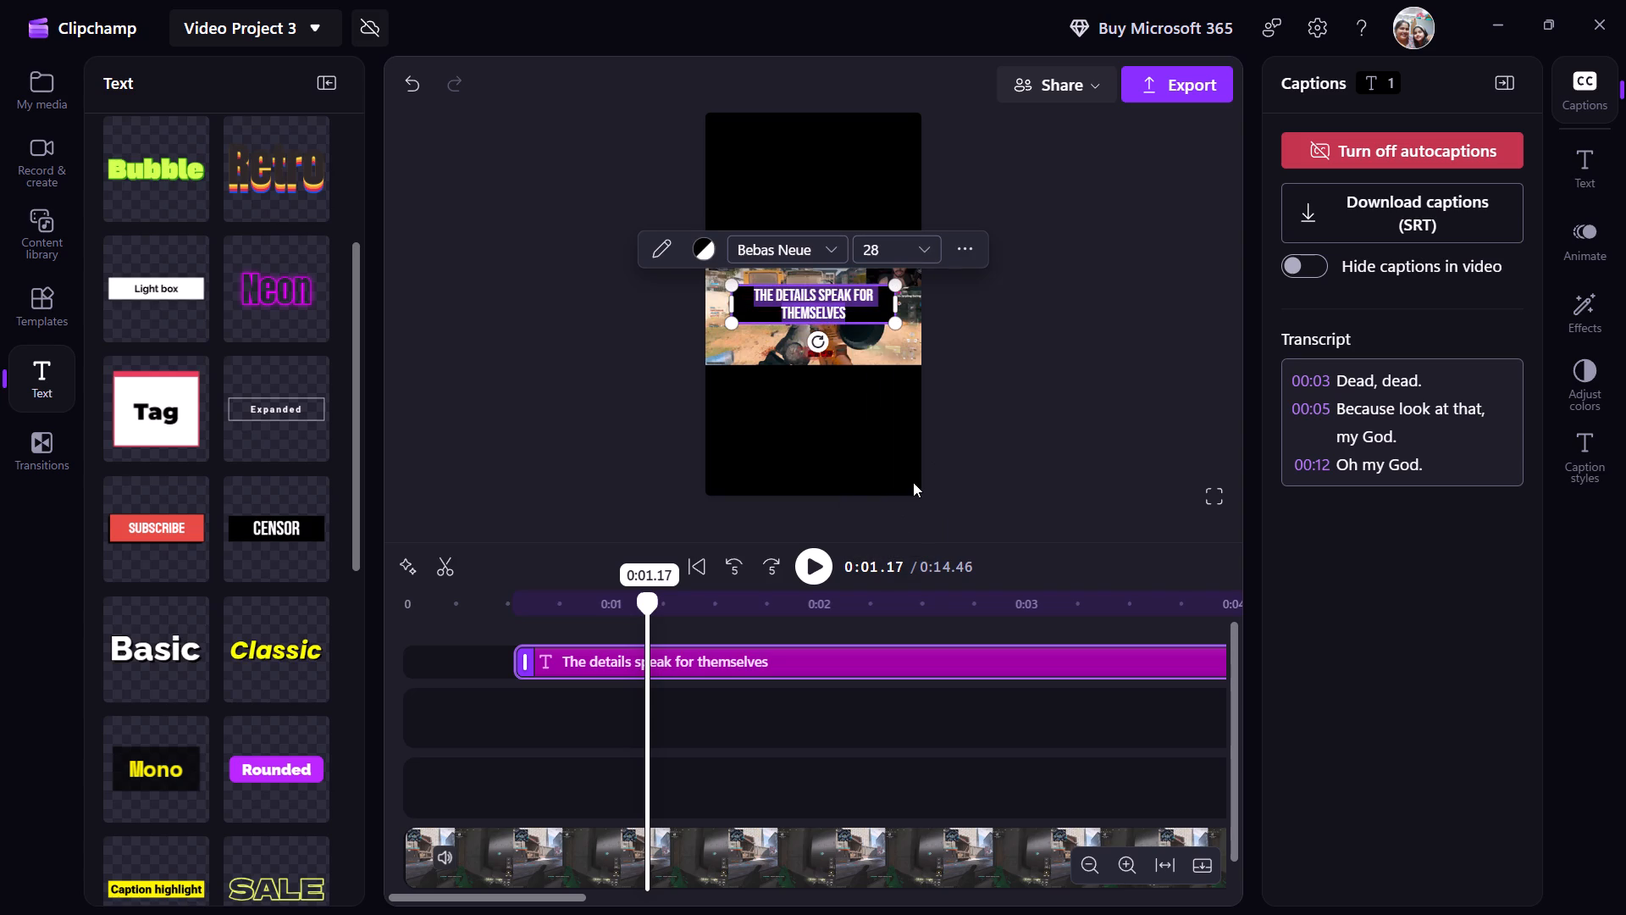
left_click(1007, 383)
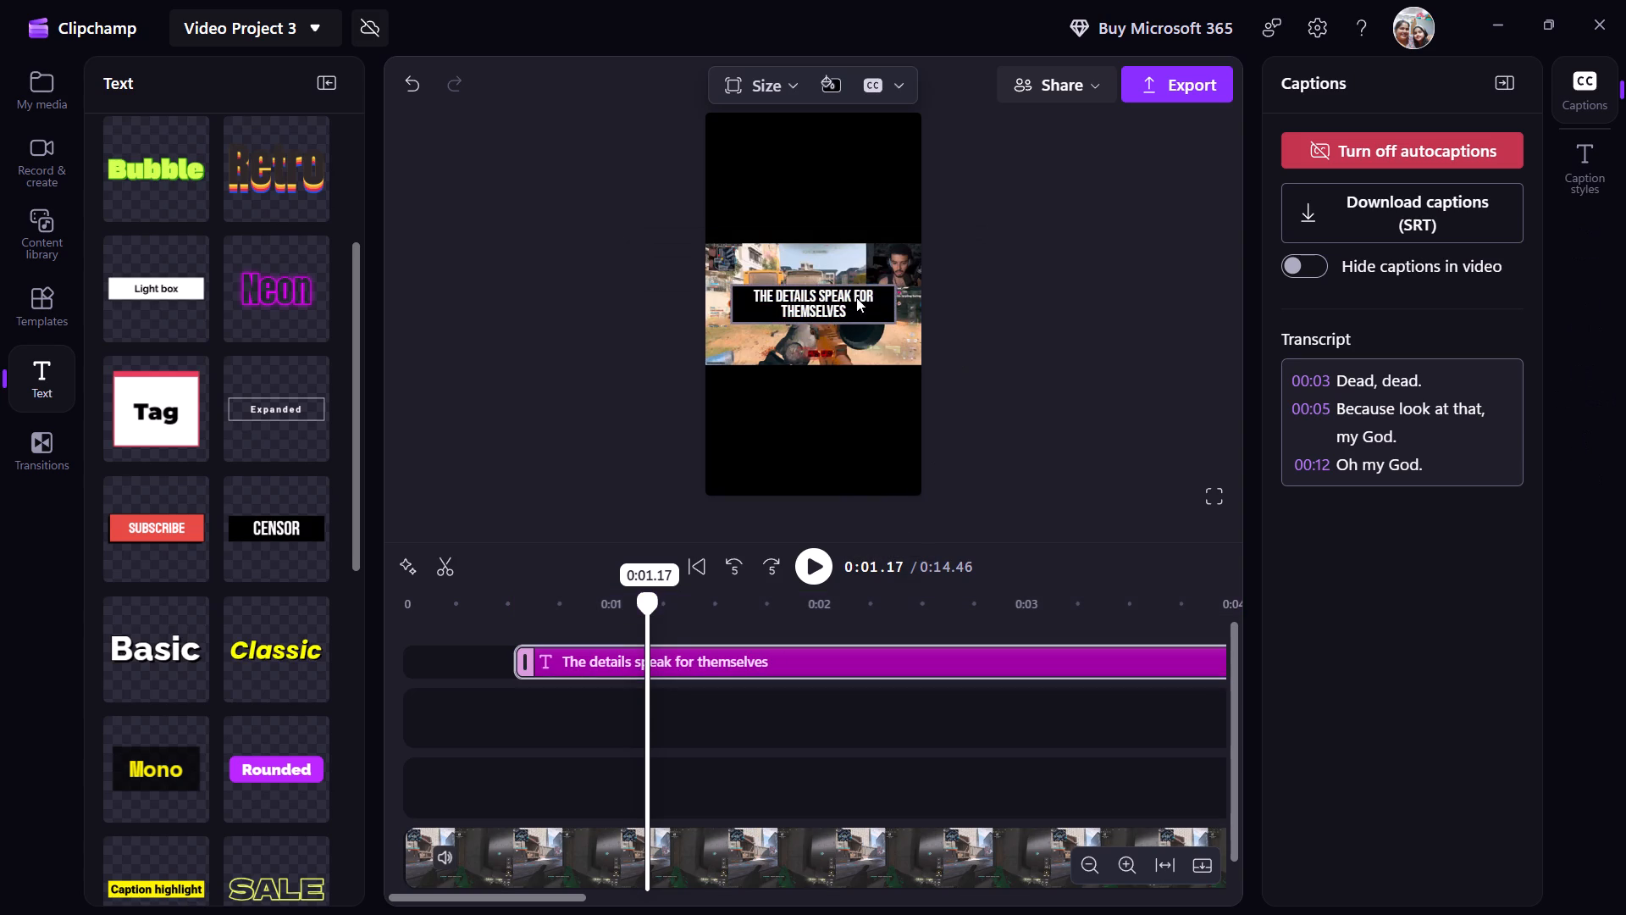
Move the "The details speak for themselves" text into the black area below the gameplay footage and deselect it.
left_click_drag(848, 297, 844, 418)
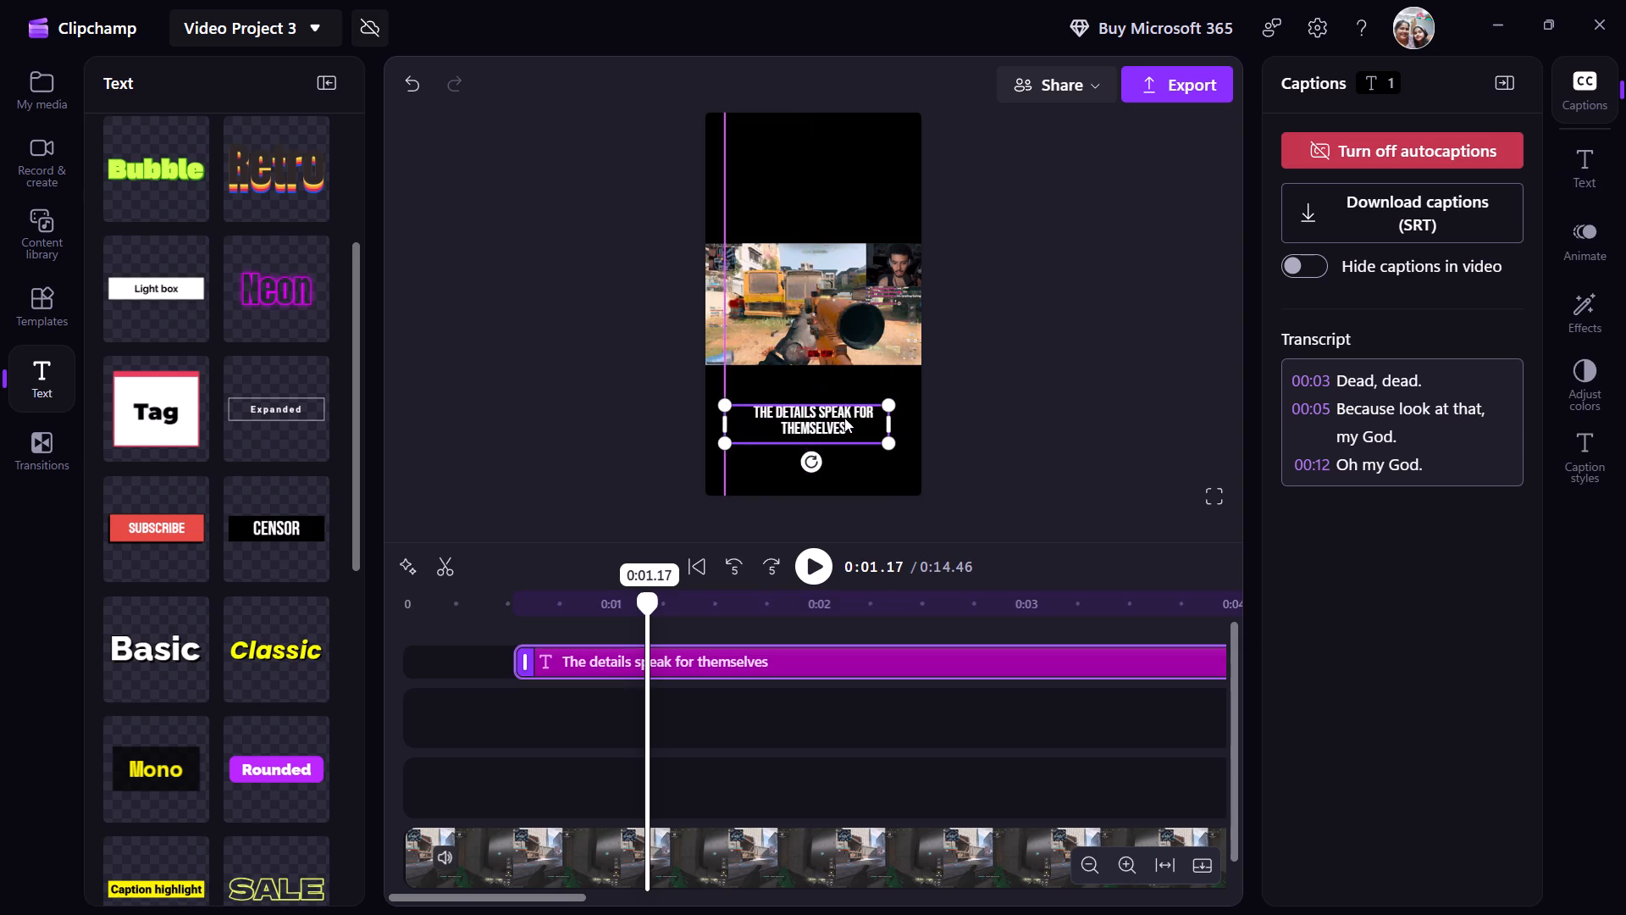
left_click_drag(844, 418, 830, 427)
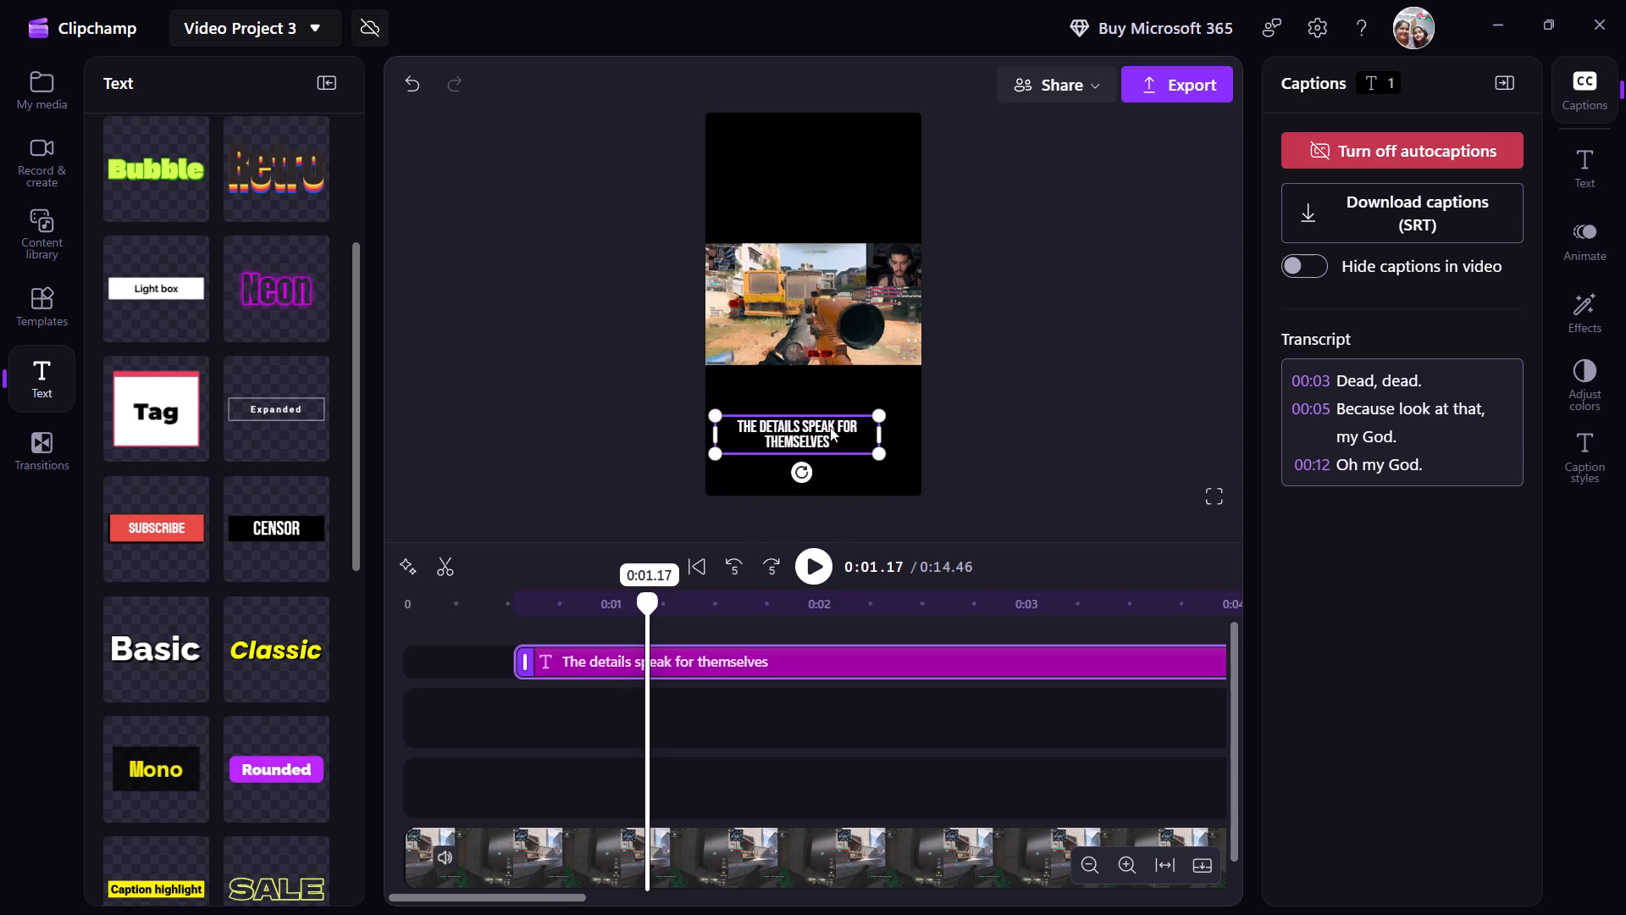
left_click_drag(830, 427, 828, 427)
left_click(1121, 421)
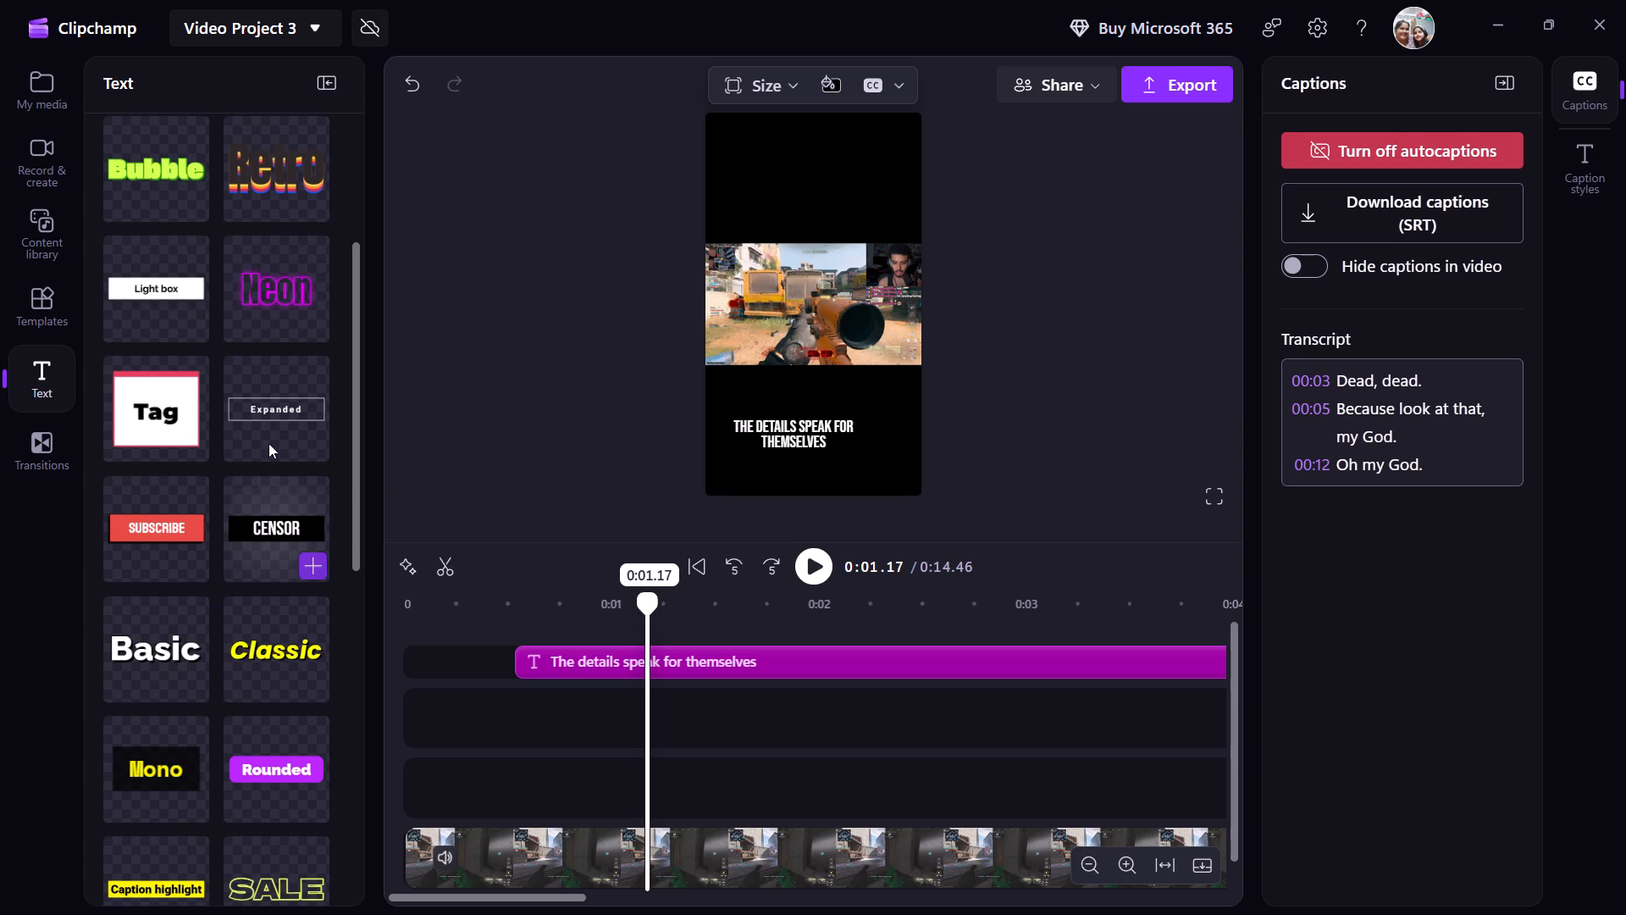
Add the Tag text style to the timeline at about 1.17 seconds.
left_click(159, 423)
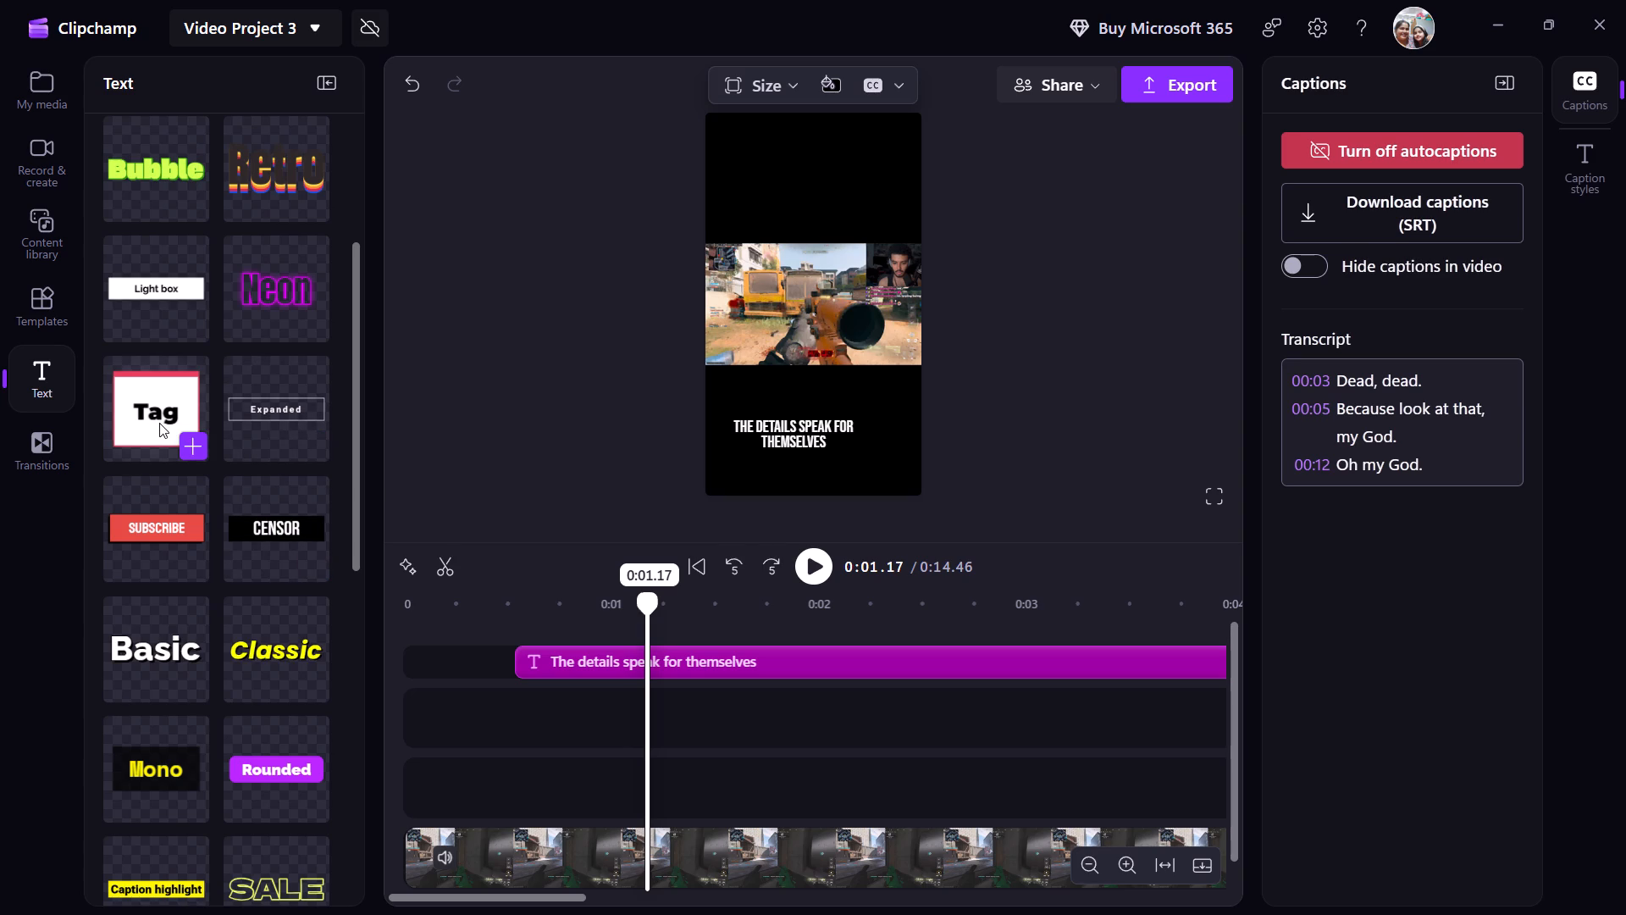
left_click(183, 446)
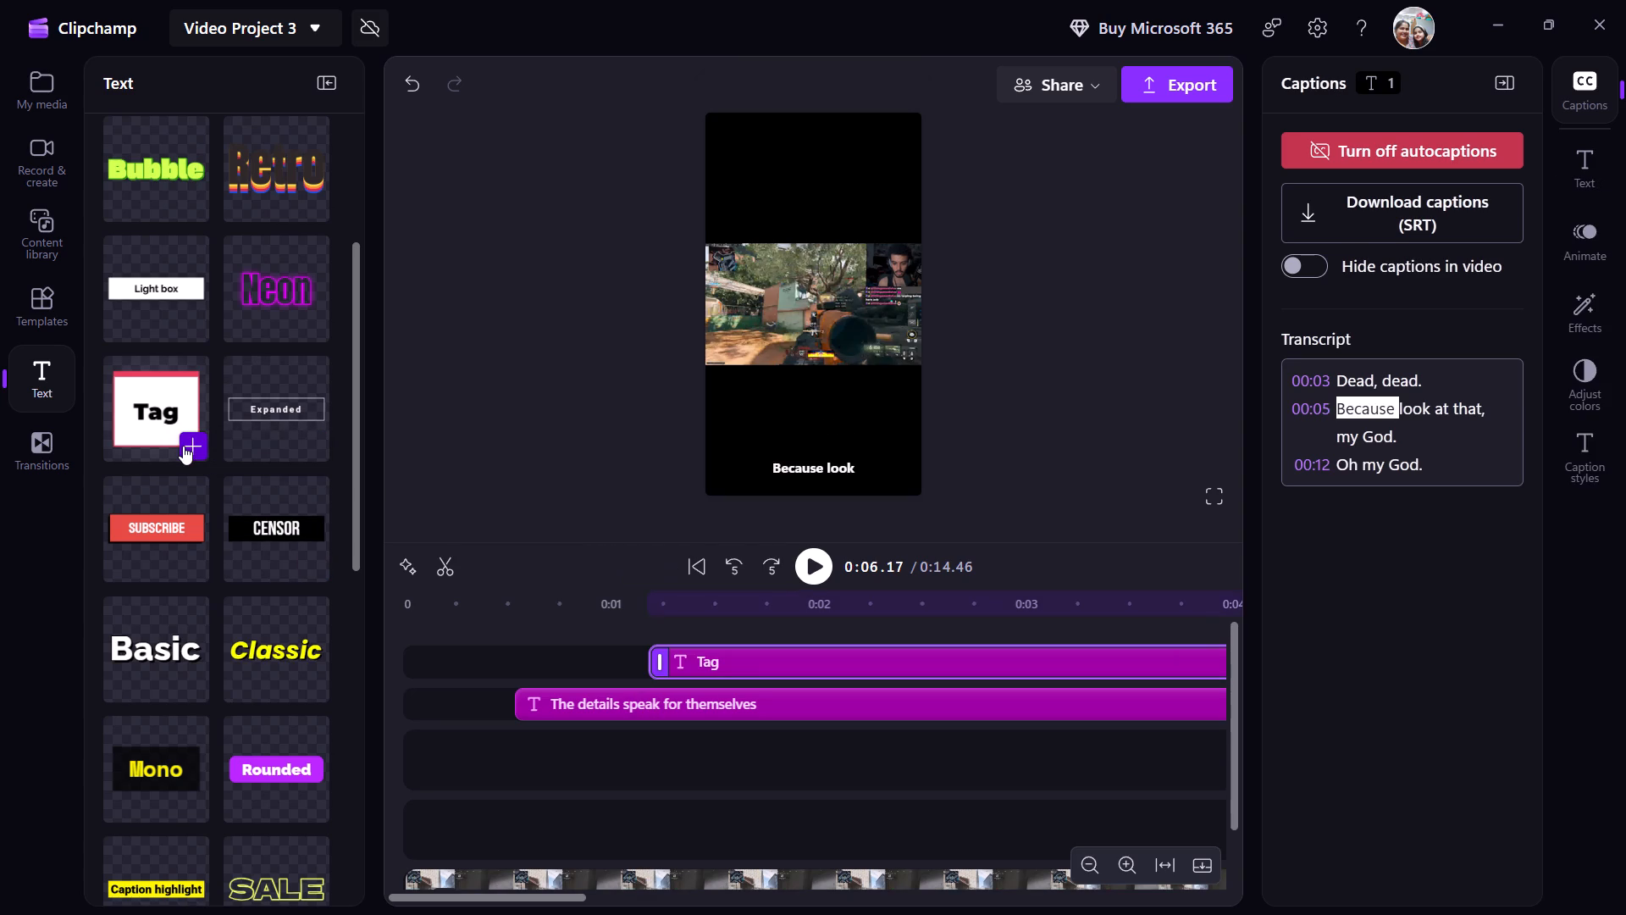
Bring the Tag title into view at about 1.45 seconds and replace its placeholder text with "COD".
left_click(764, 667)
left_click(764, 667)
left_click(737, 663)
left_click(737, 663)
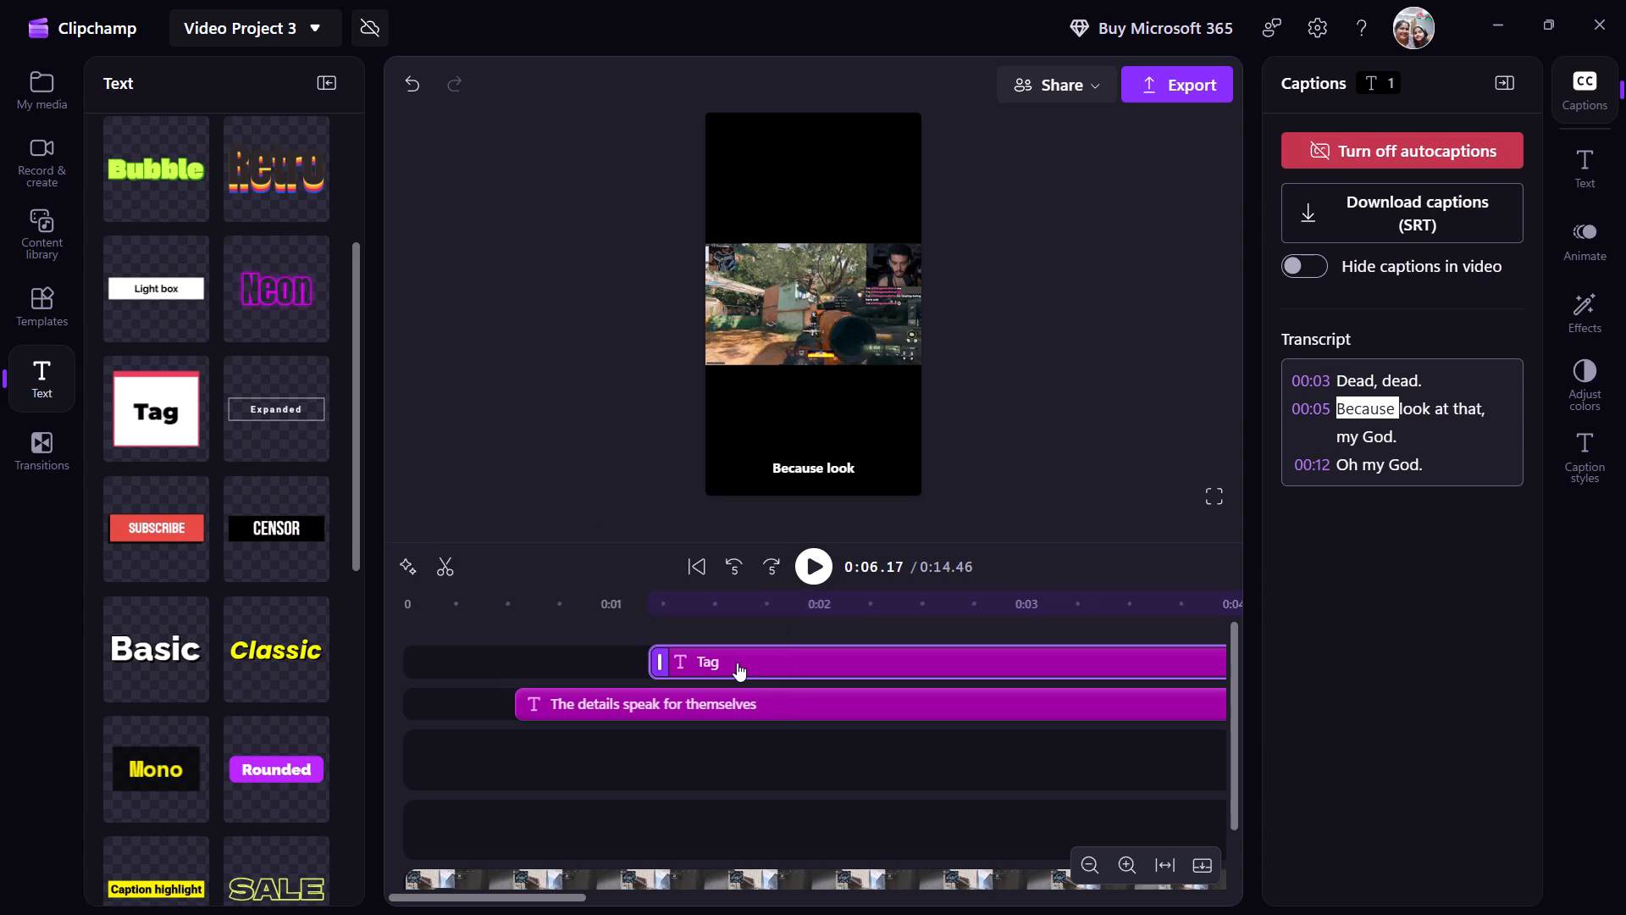
right_click(737, 663)
double_click(704, 658)
right_click(704, 658)
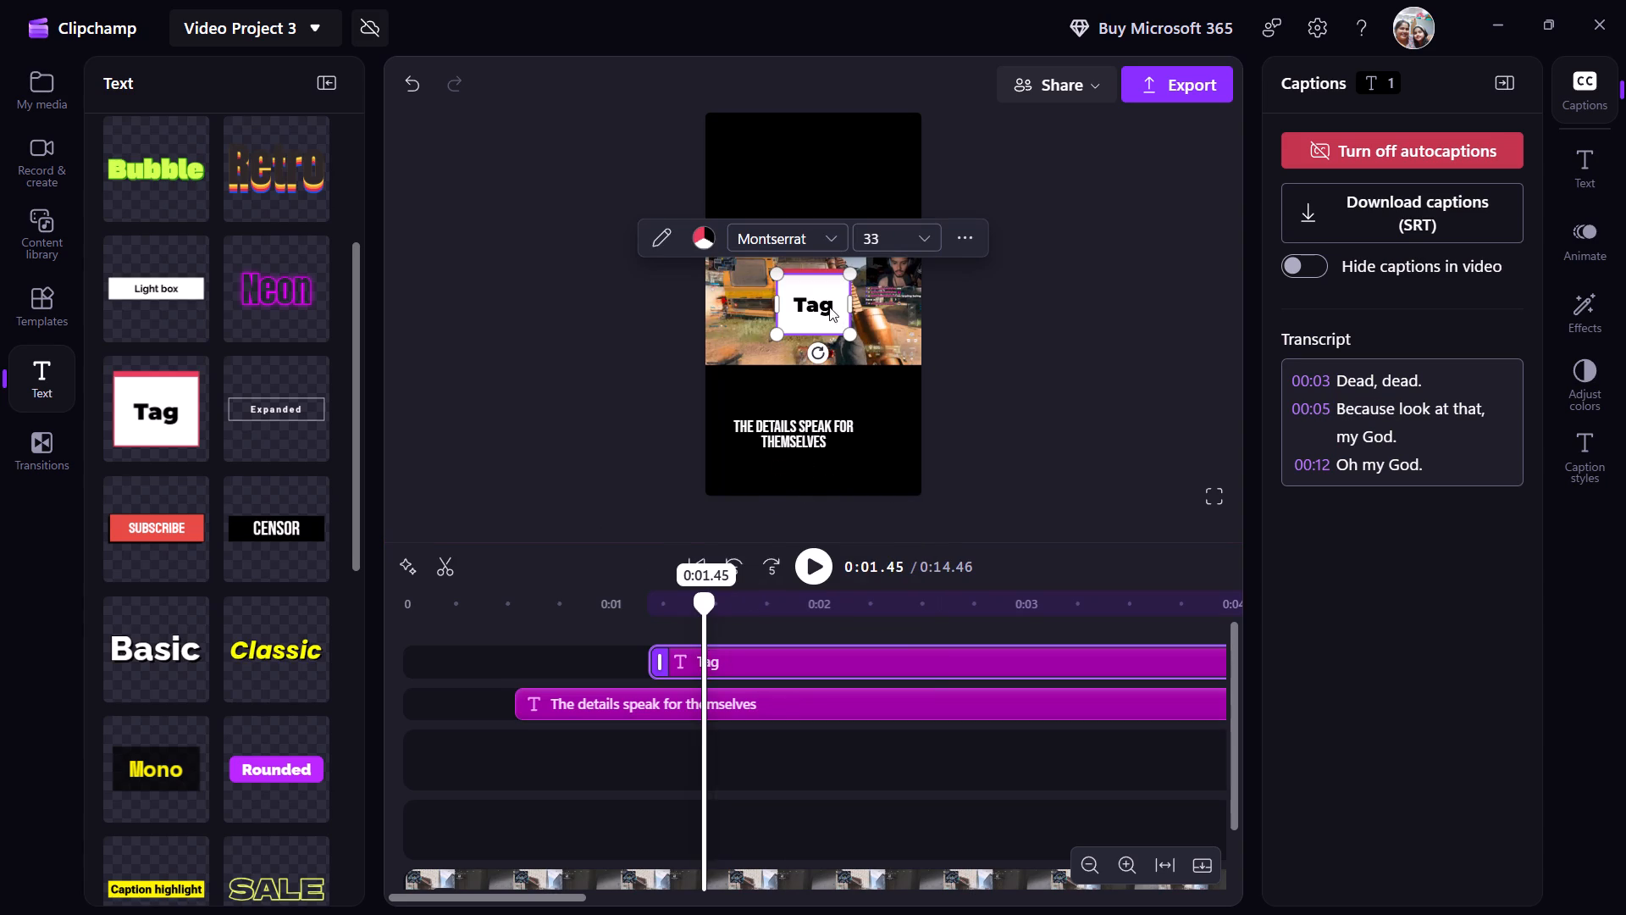
left_click(819, 314)
key("BackSpace")
type("COD")
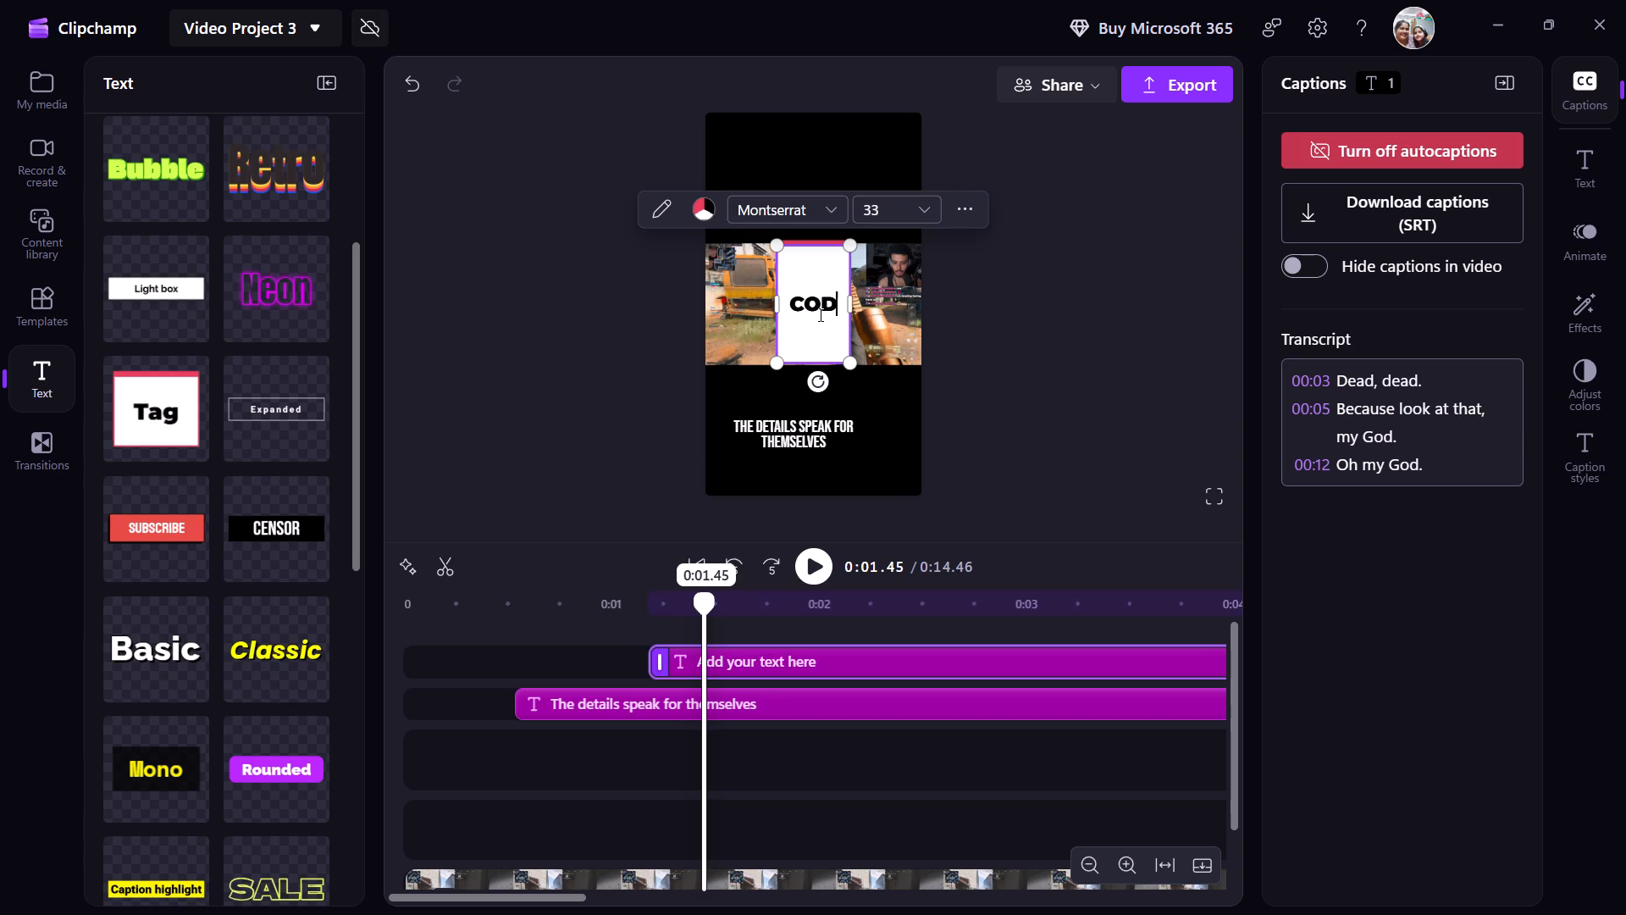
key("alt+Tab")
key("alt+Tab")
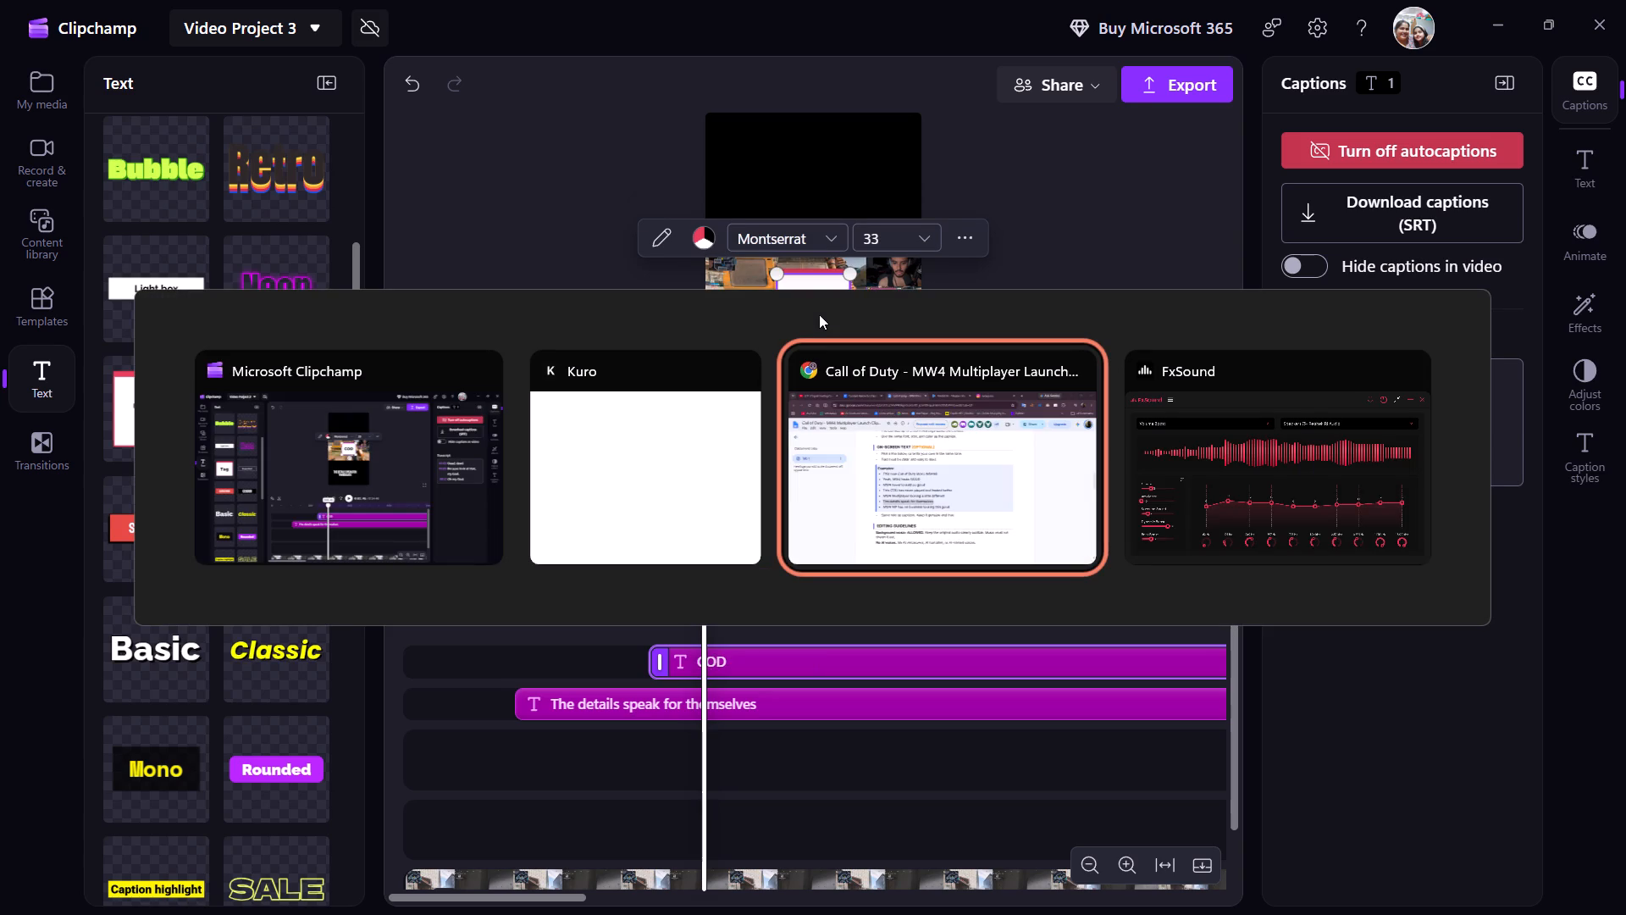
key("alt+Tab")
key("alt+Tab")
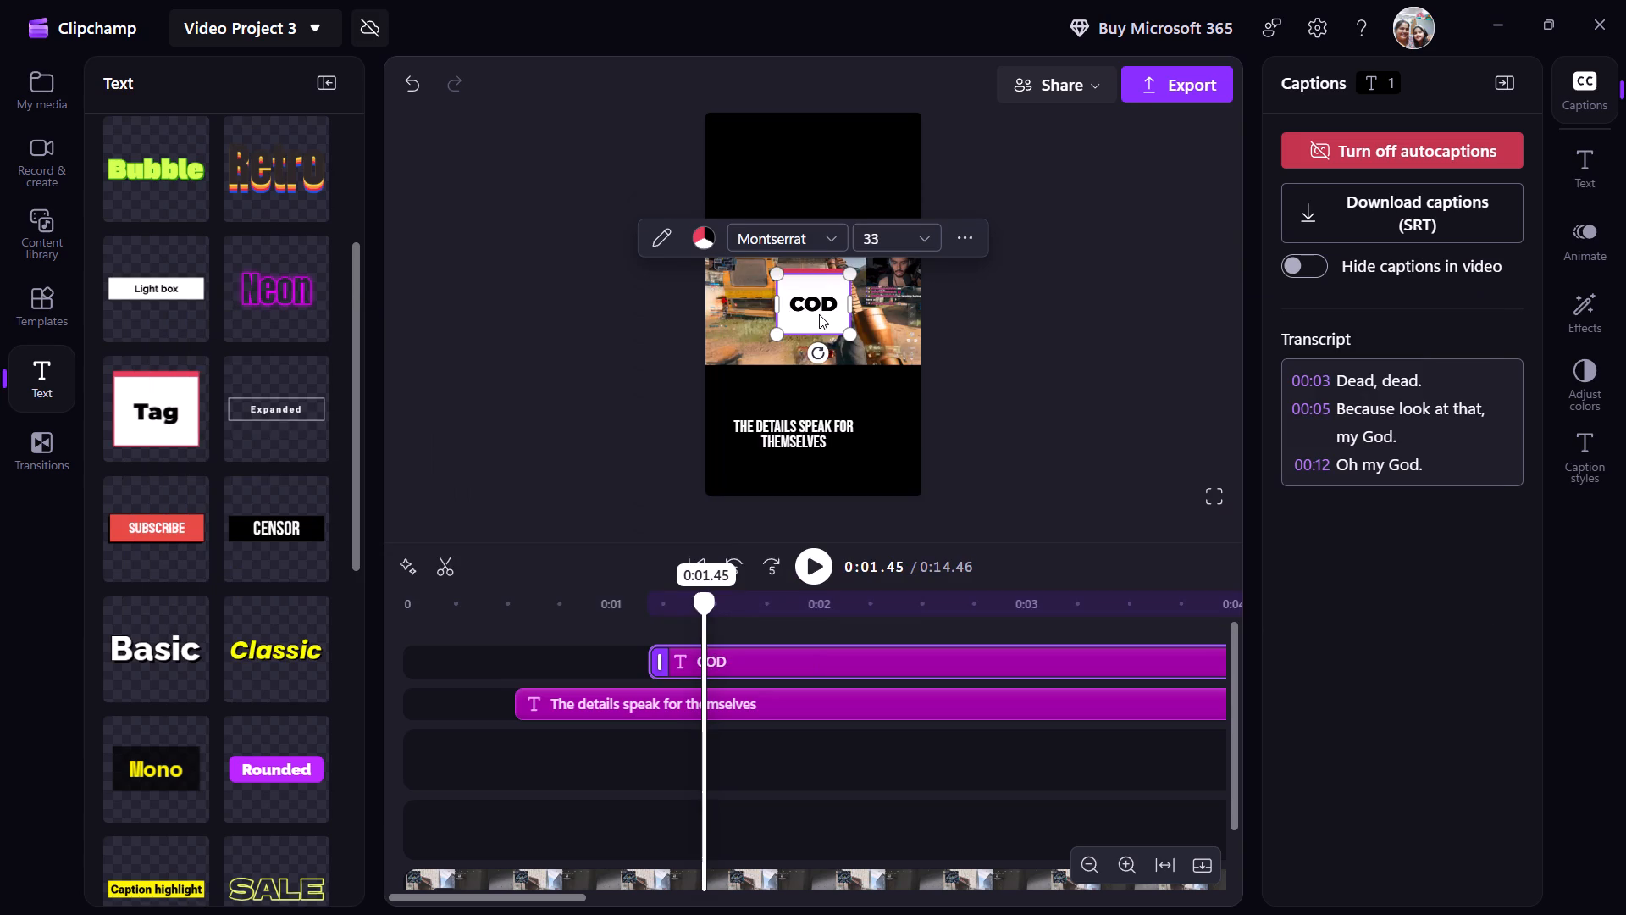
Extend the "COD" tag text so that it reads "COD MW4".
key("space")
key("space")
key("space")
type("M")
key("shift+w")
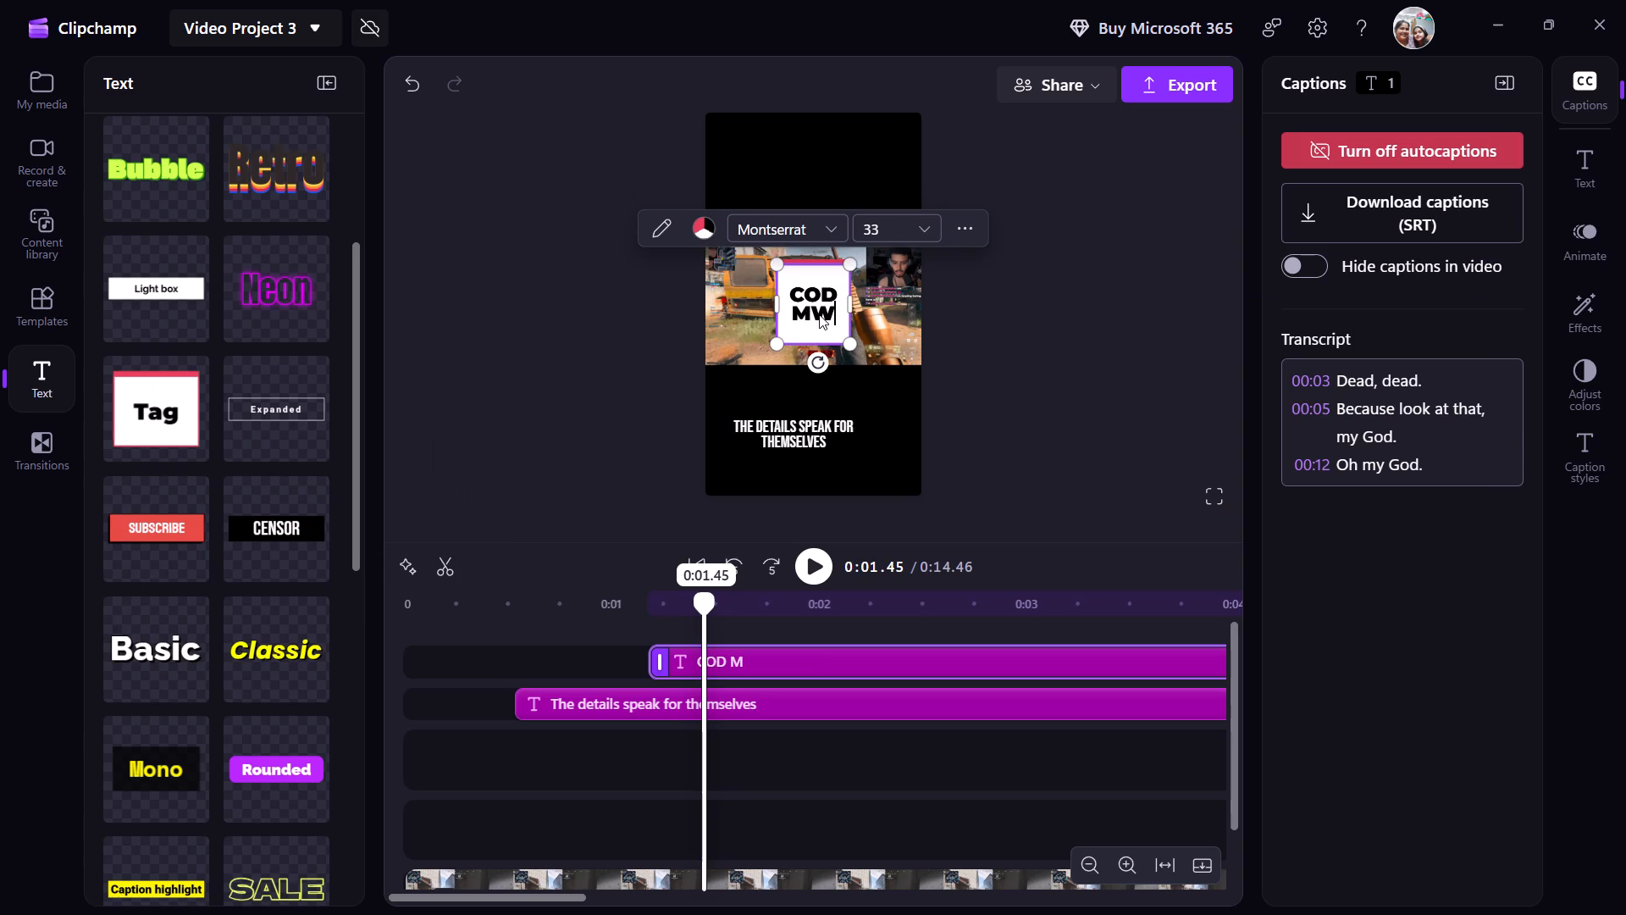
key("Left")
key("4")
key("BackSpace")
key("Right")
key("4")
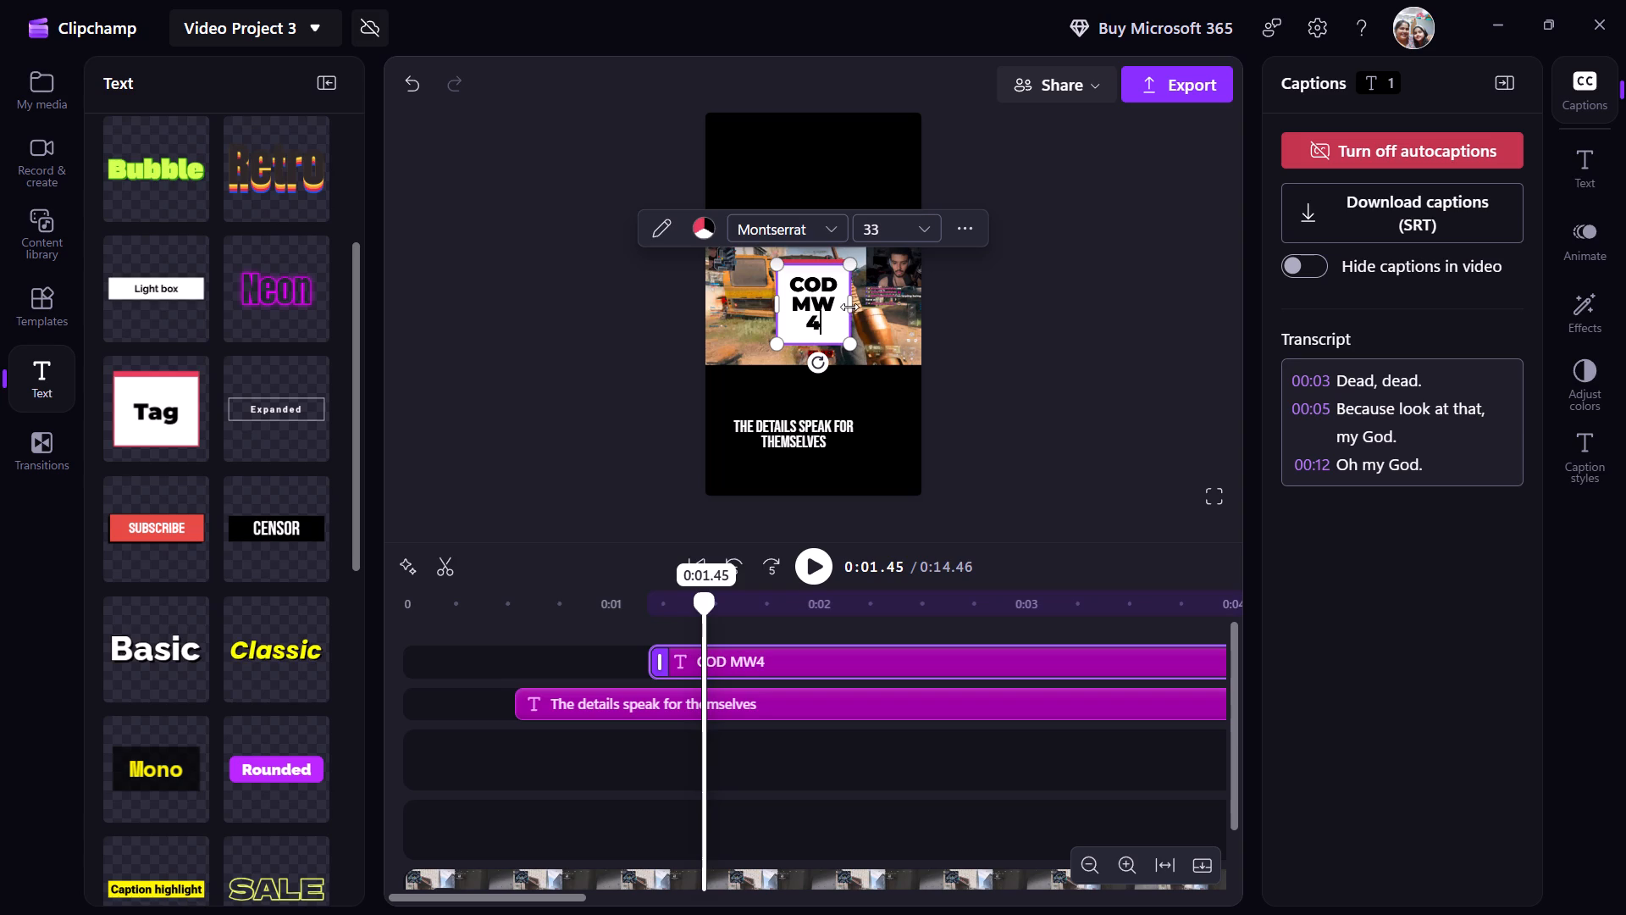
Shrink the "COD MW4" tag to font size 21 and adjust its box width so the text fits on one line.
left_click_drag(850, 306, 890, 306)
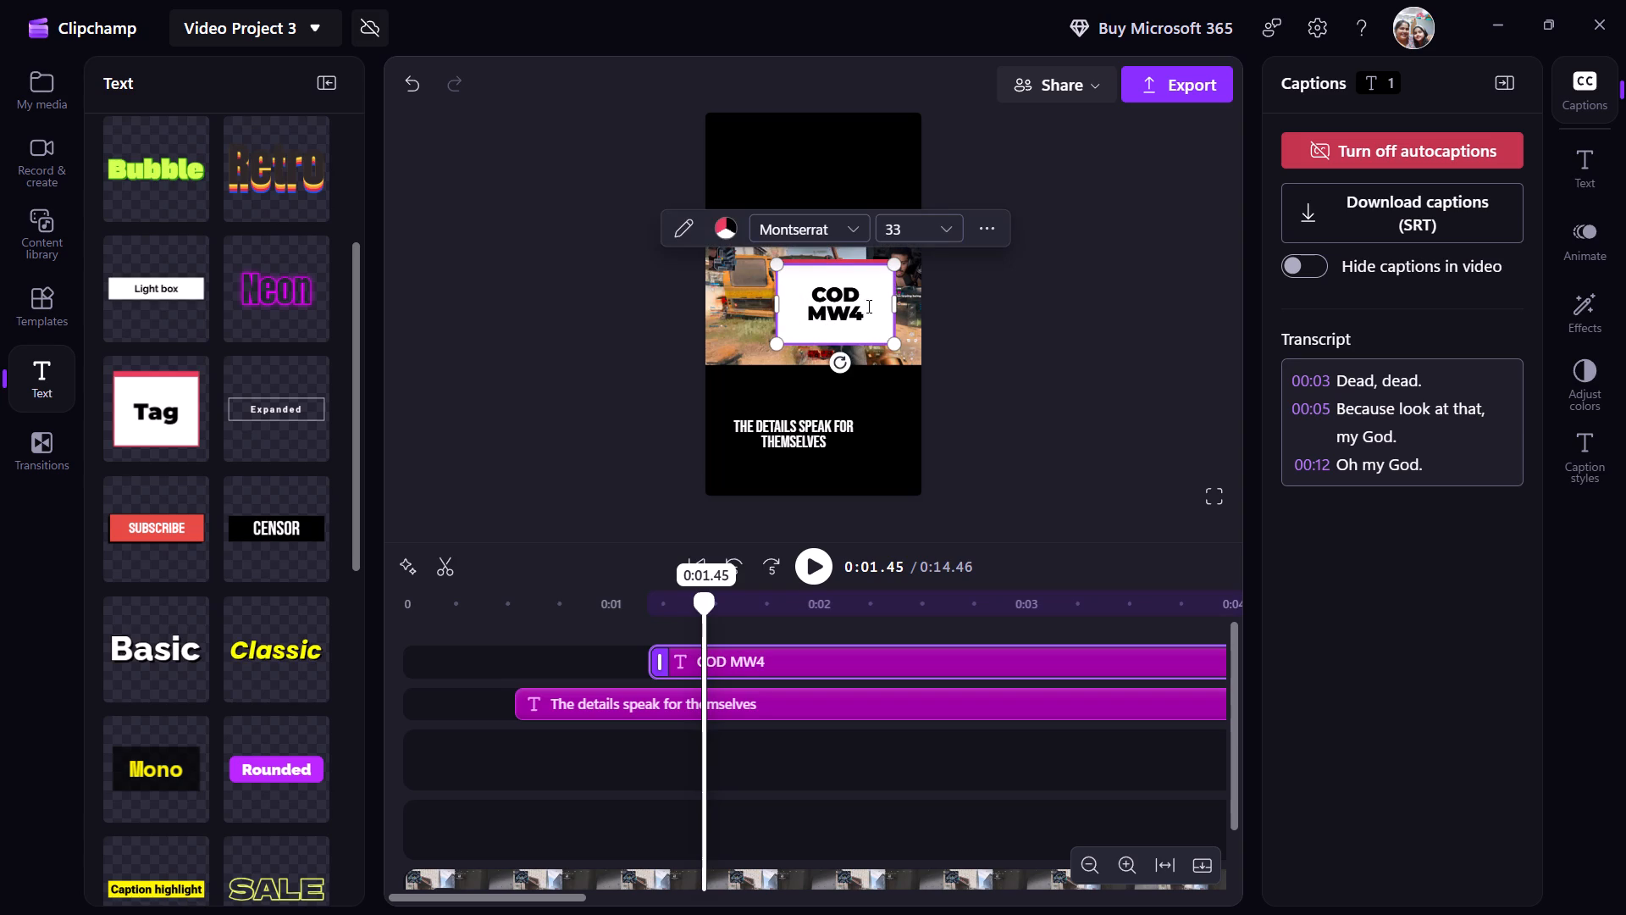
left_click(767, 258)
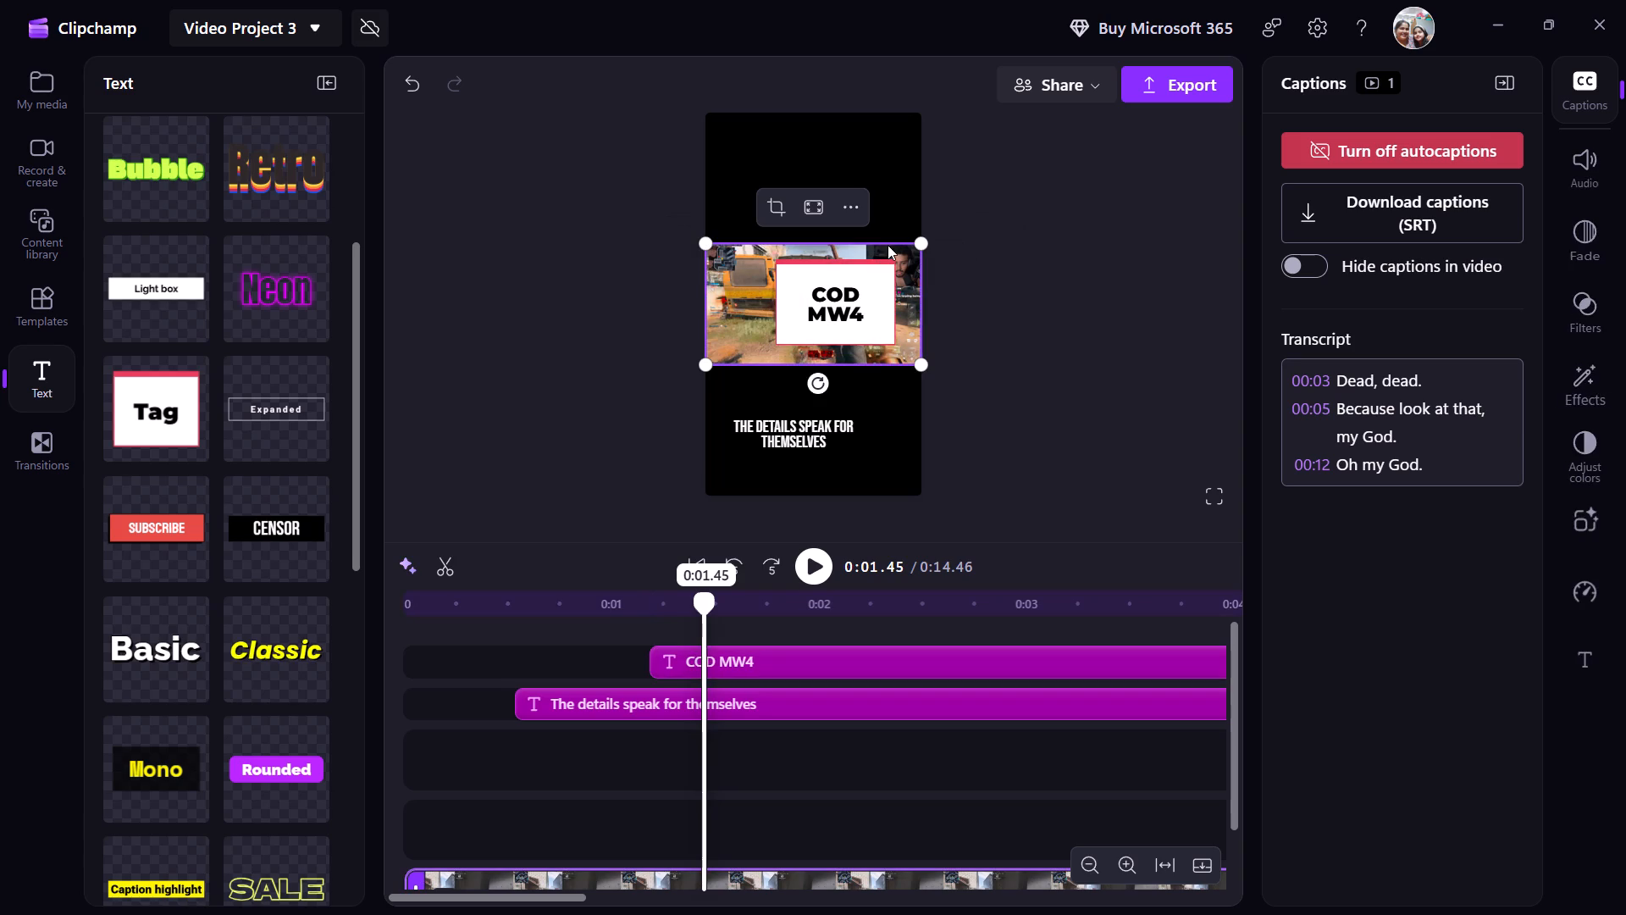
left_click(861, 281)
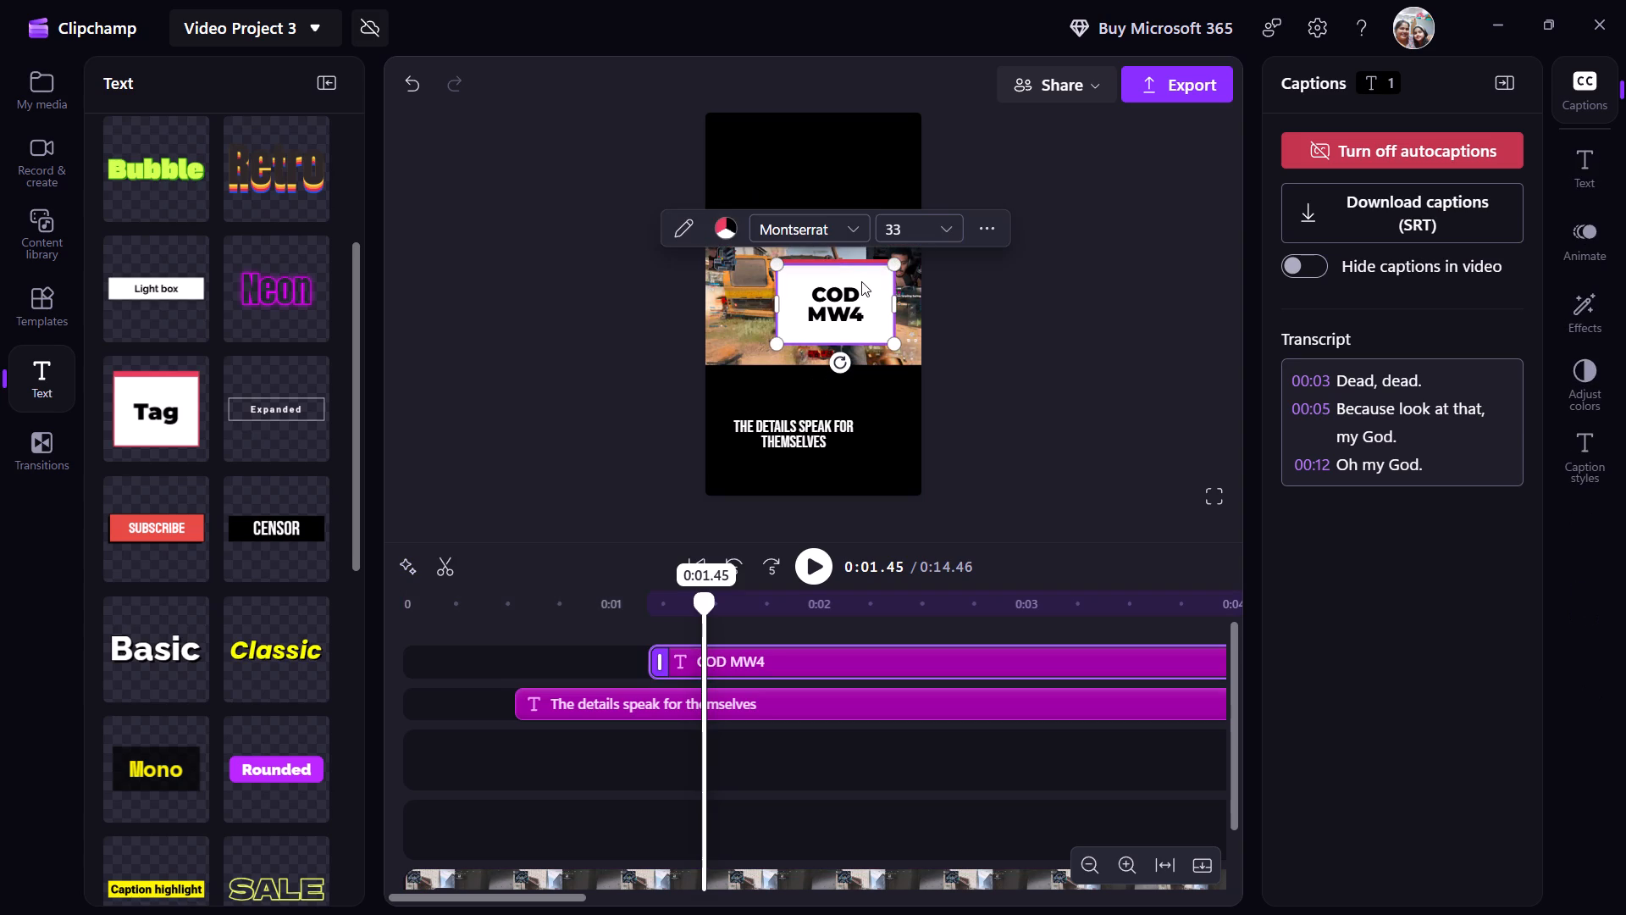
left_click(810, 289)
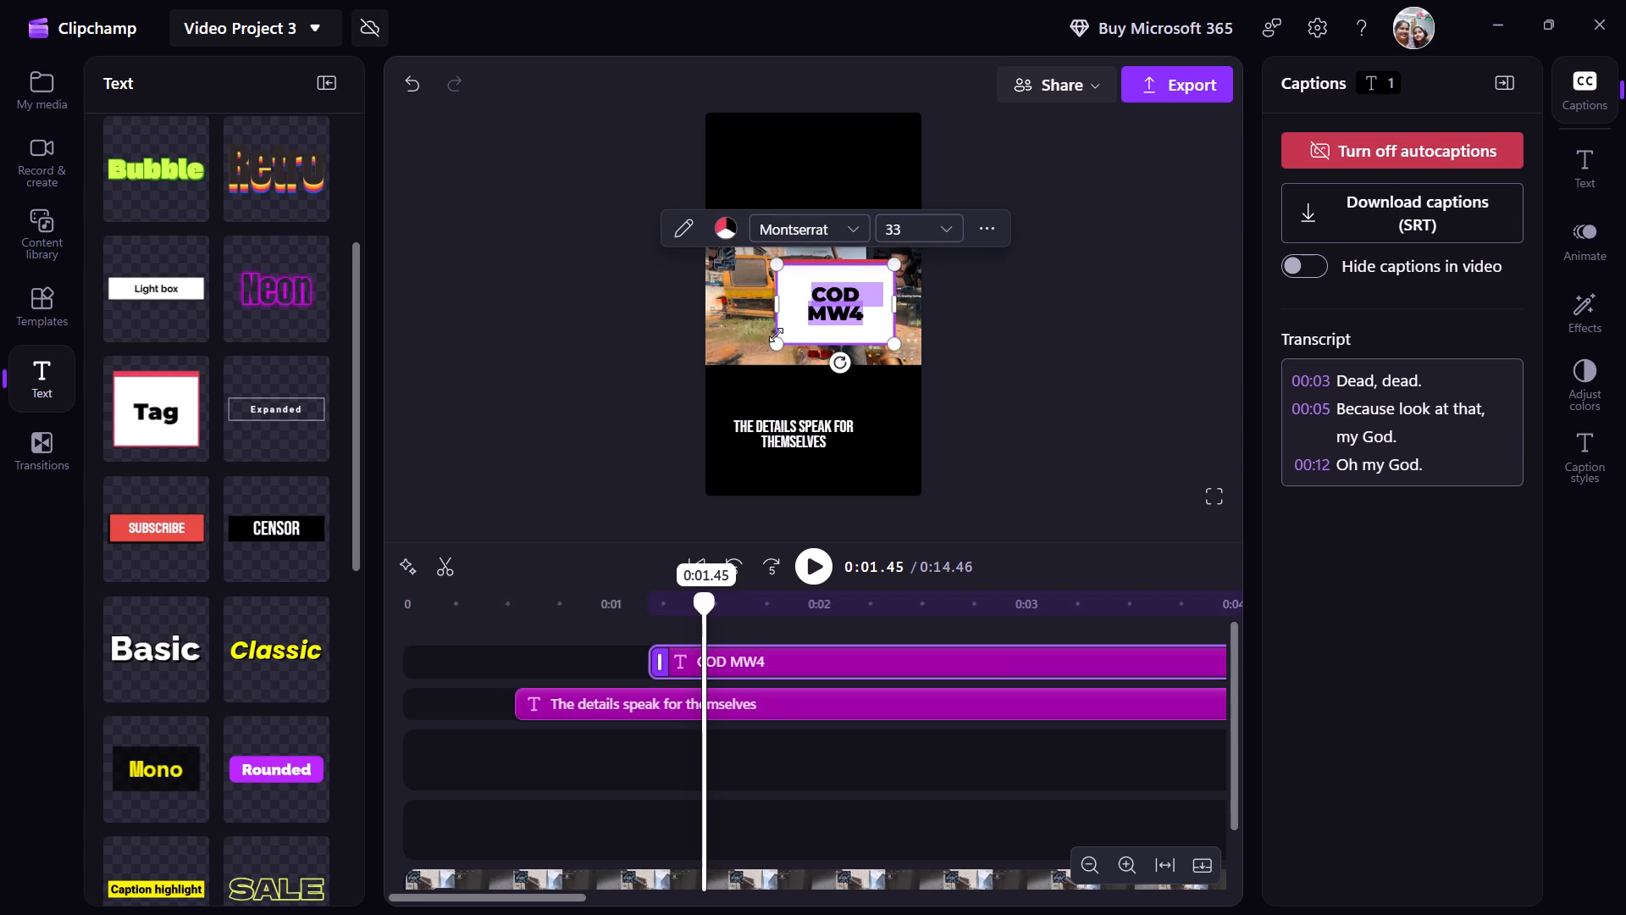
left_click_drag(772, 337, 772, 318)
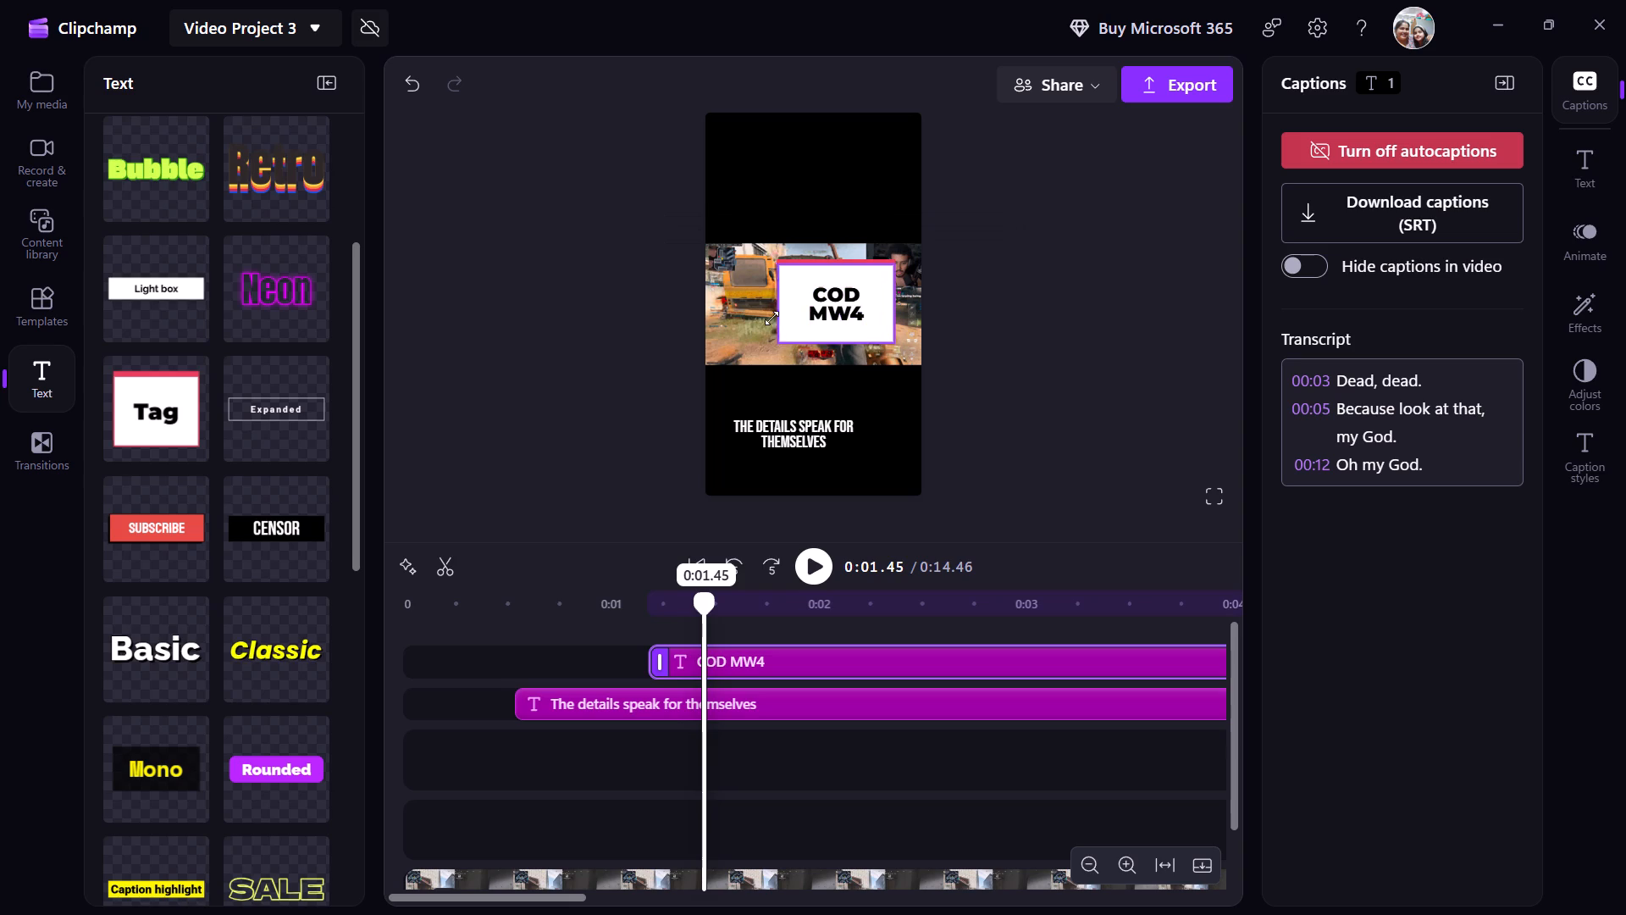
left_click_drag(772, 318, 779, 247)
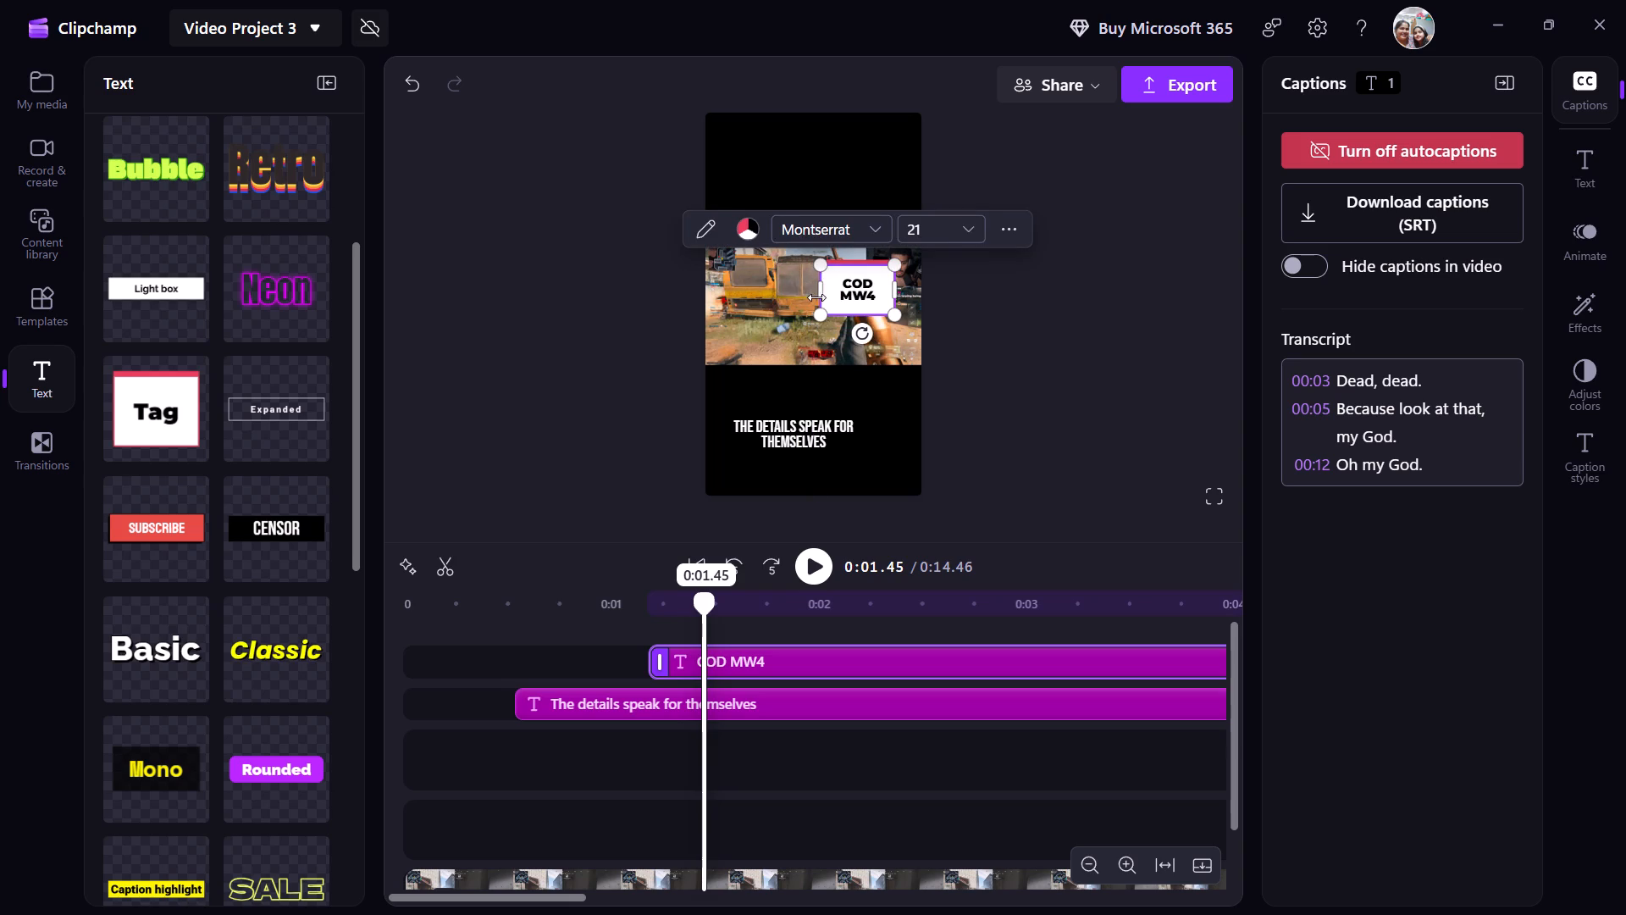
left_click_drag(819, 290, 759, 282)
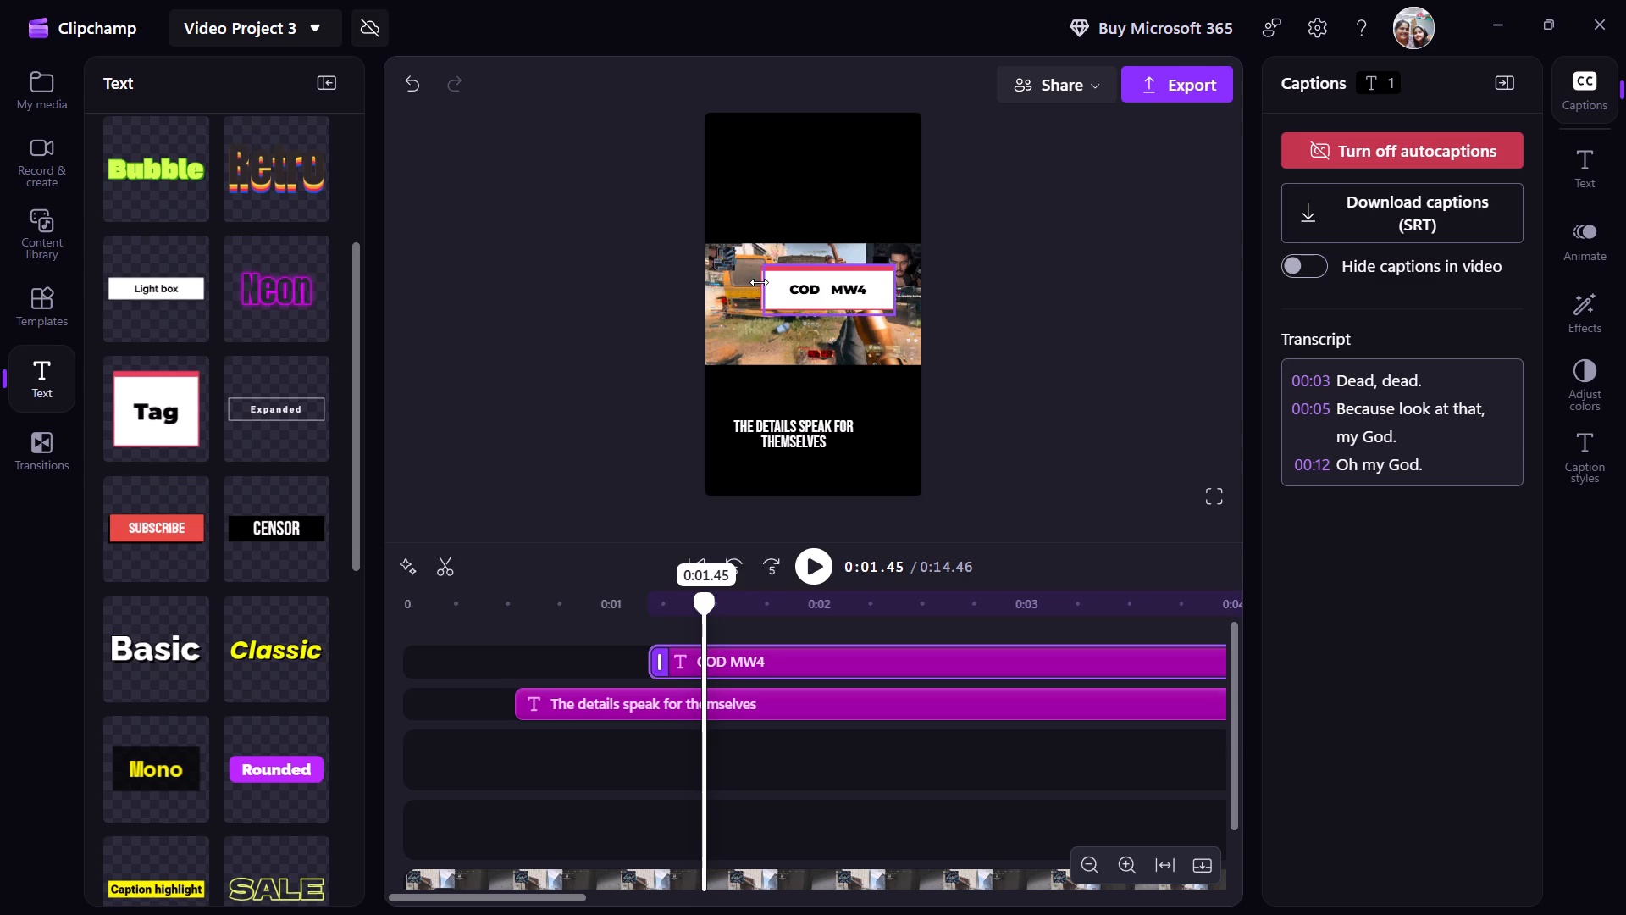
left_click_drag(759, 282, 801, 274)
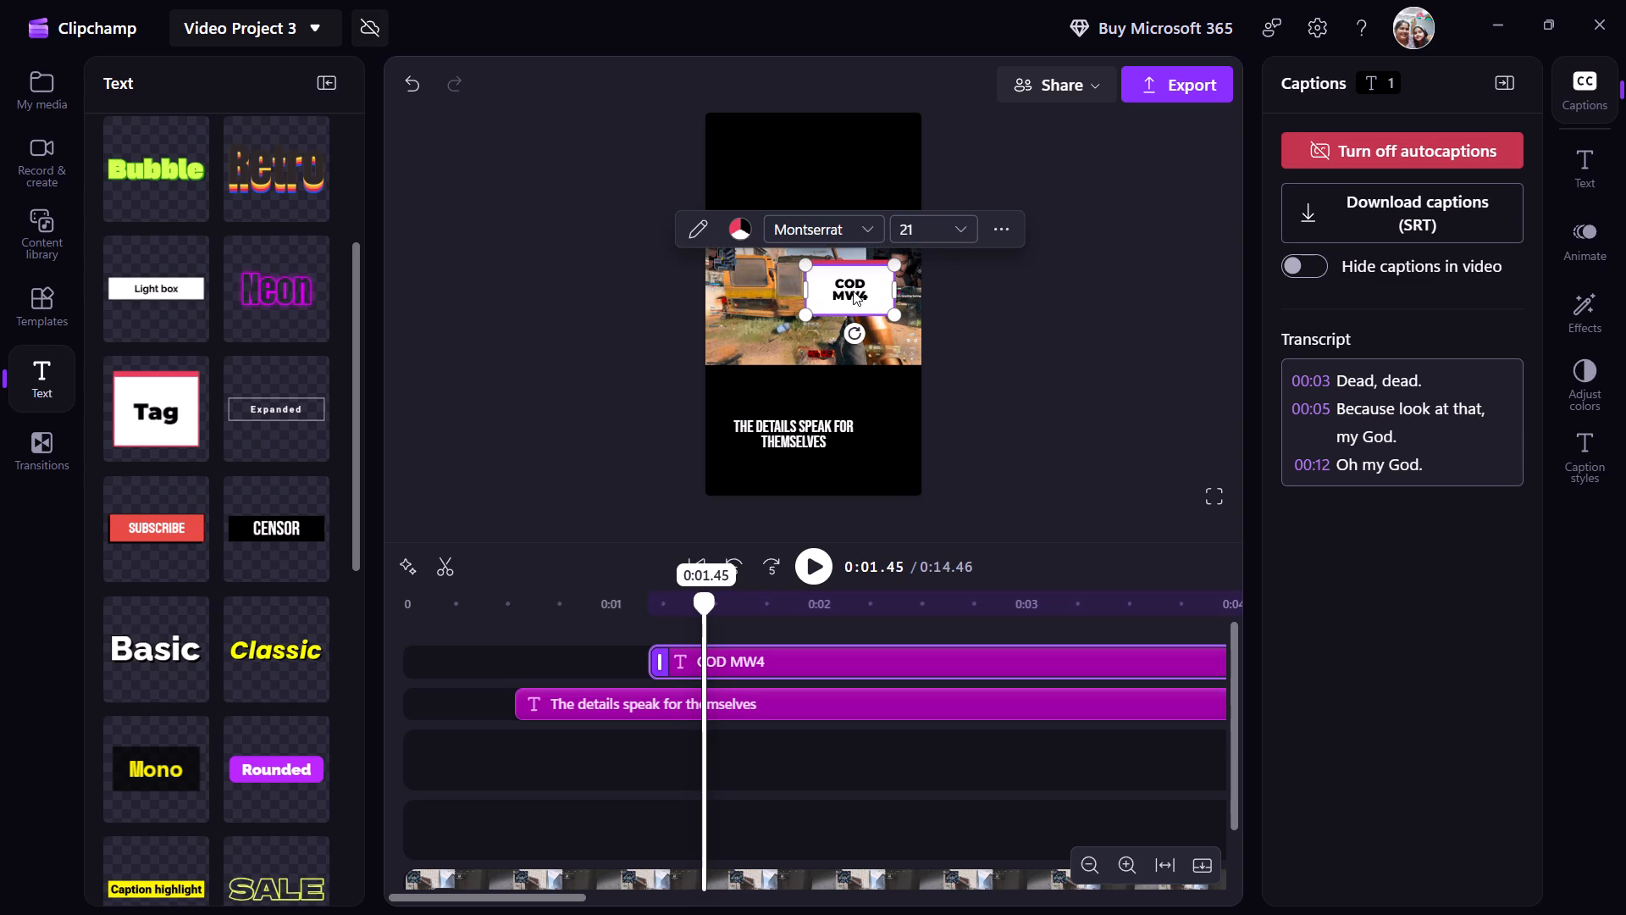
left_click_drag(805, 284, 790, 283)
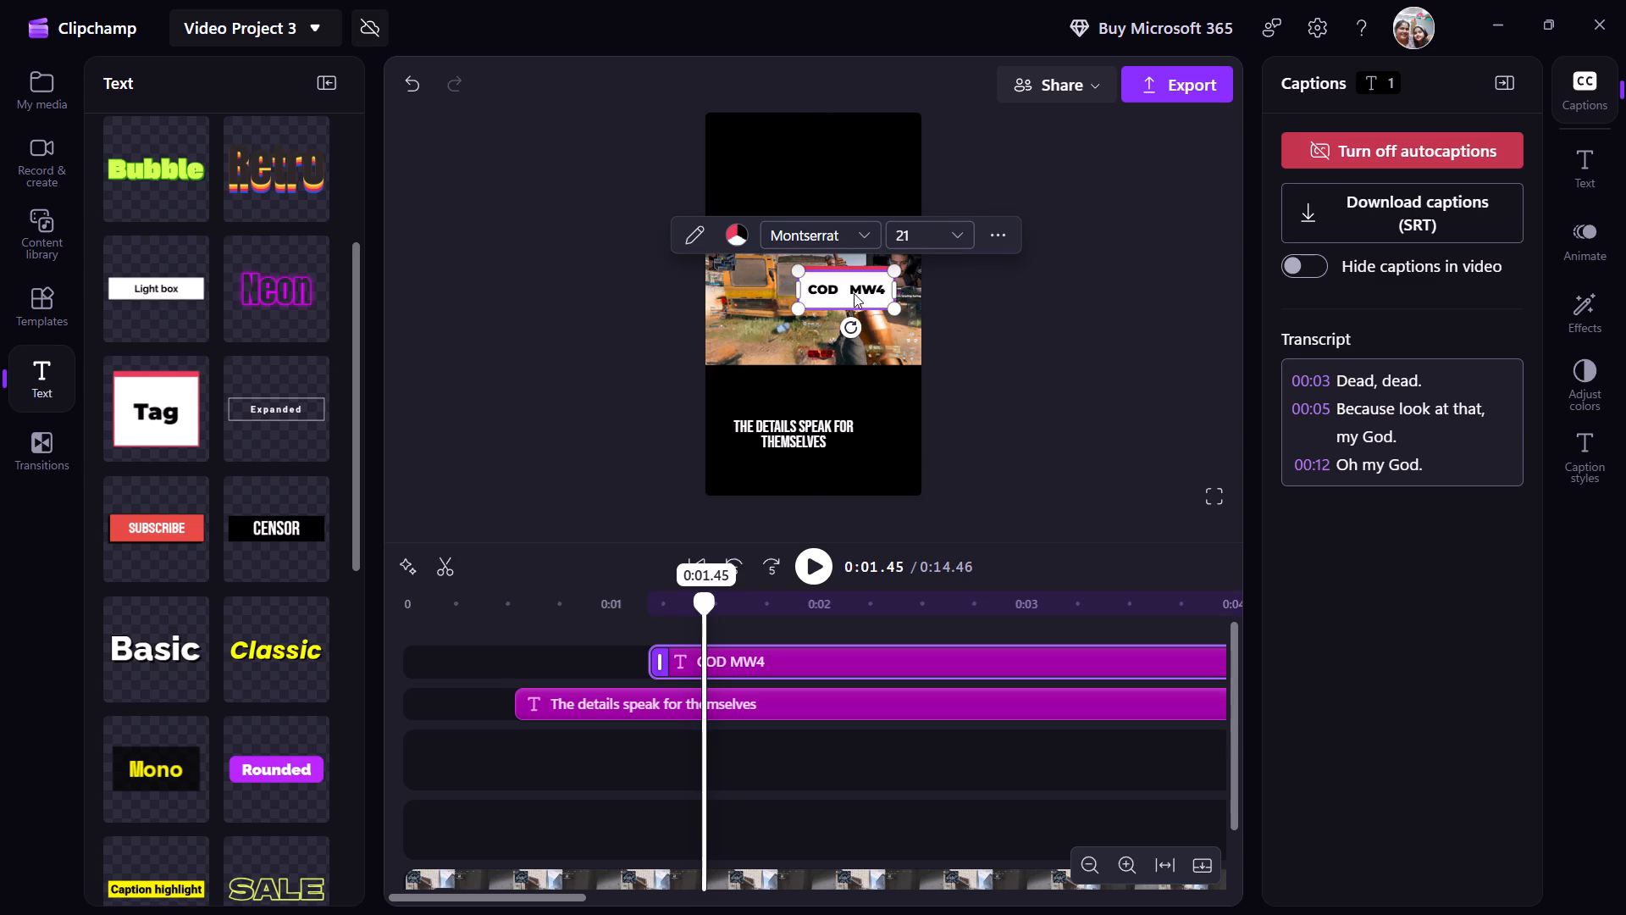
Remove the extra spacing between "COD" and "MW4" in the tag text.
left_click(851, 288)
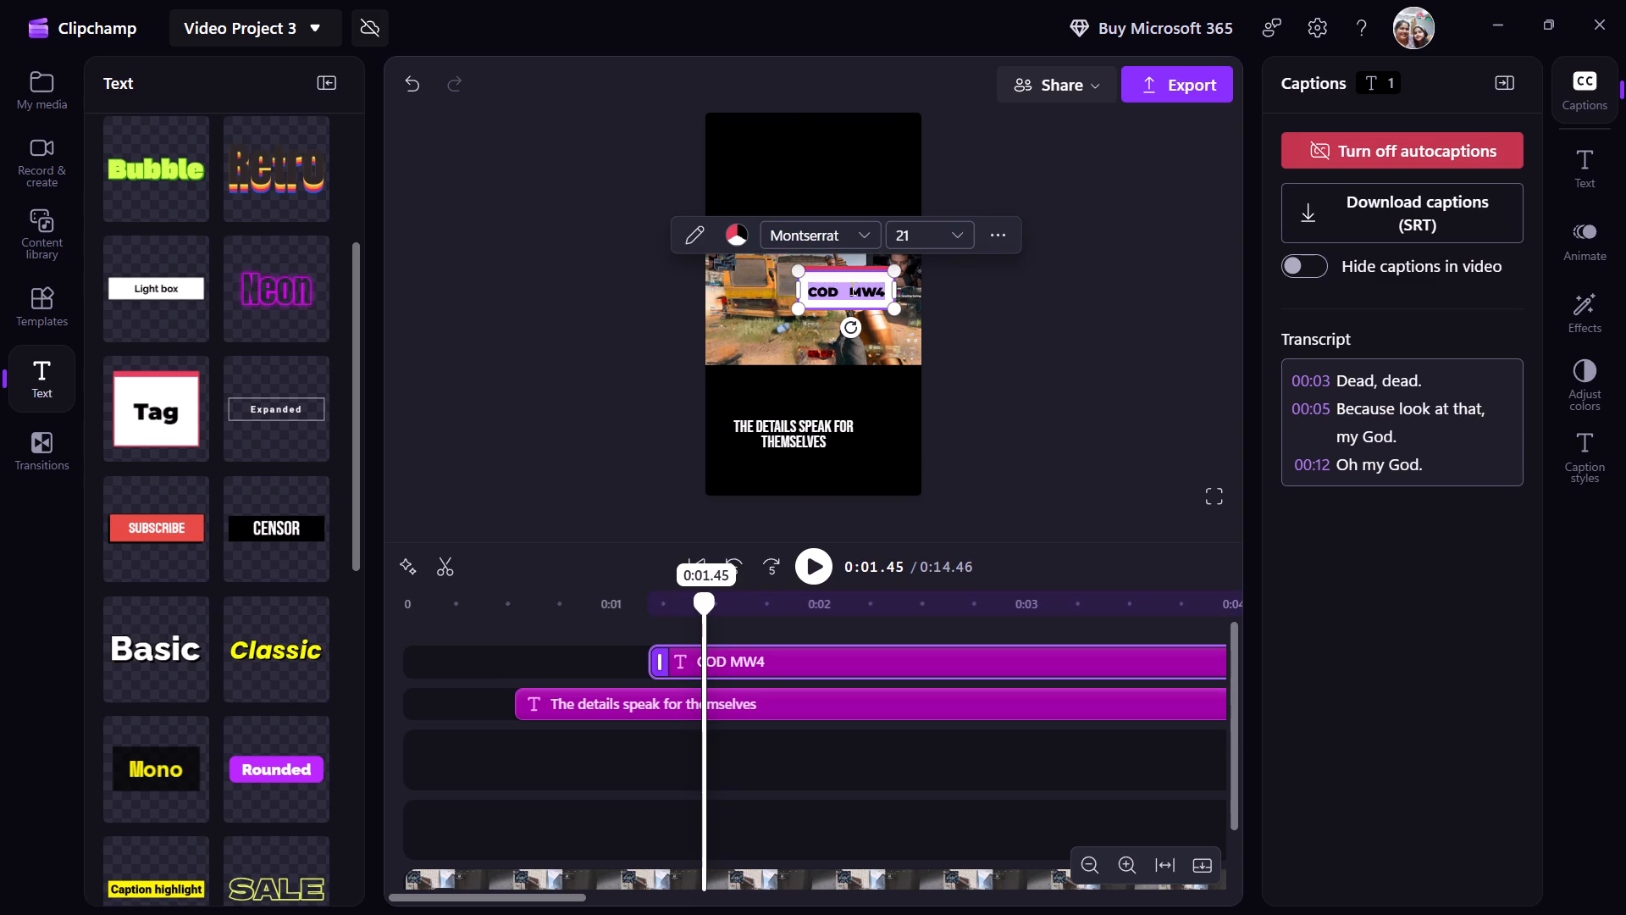
left_click(851, 288)
key("BackSpace")
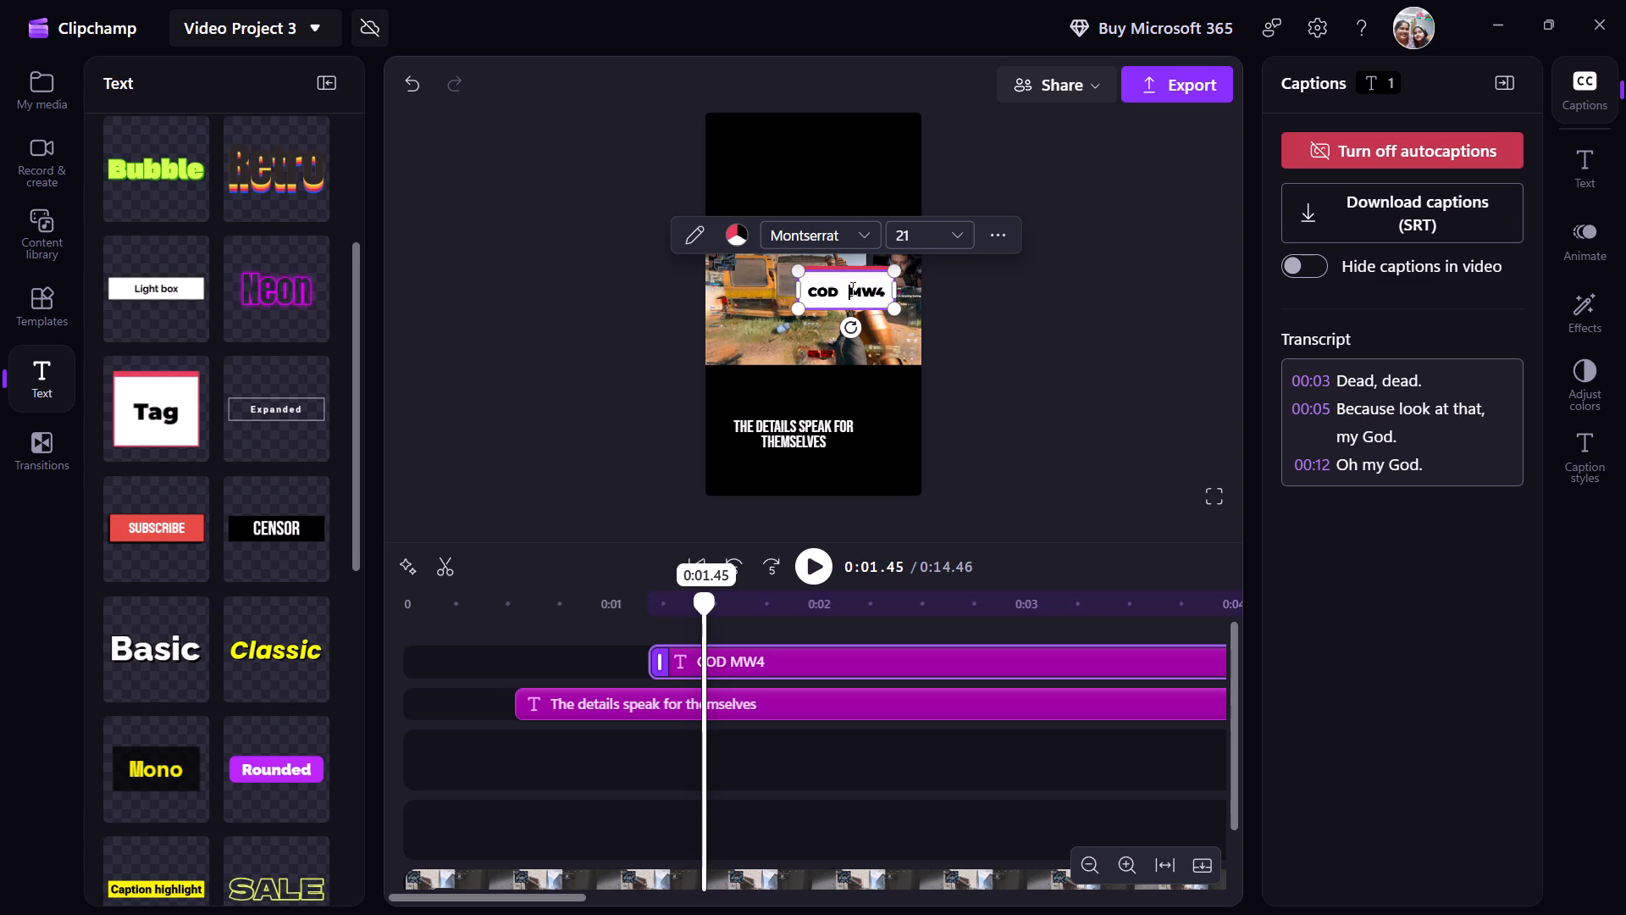
key("BackSpace")
Set the "COD MW4" tag's background colour to black and its text colour to white.
left_click(732, 238)
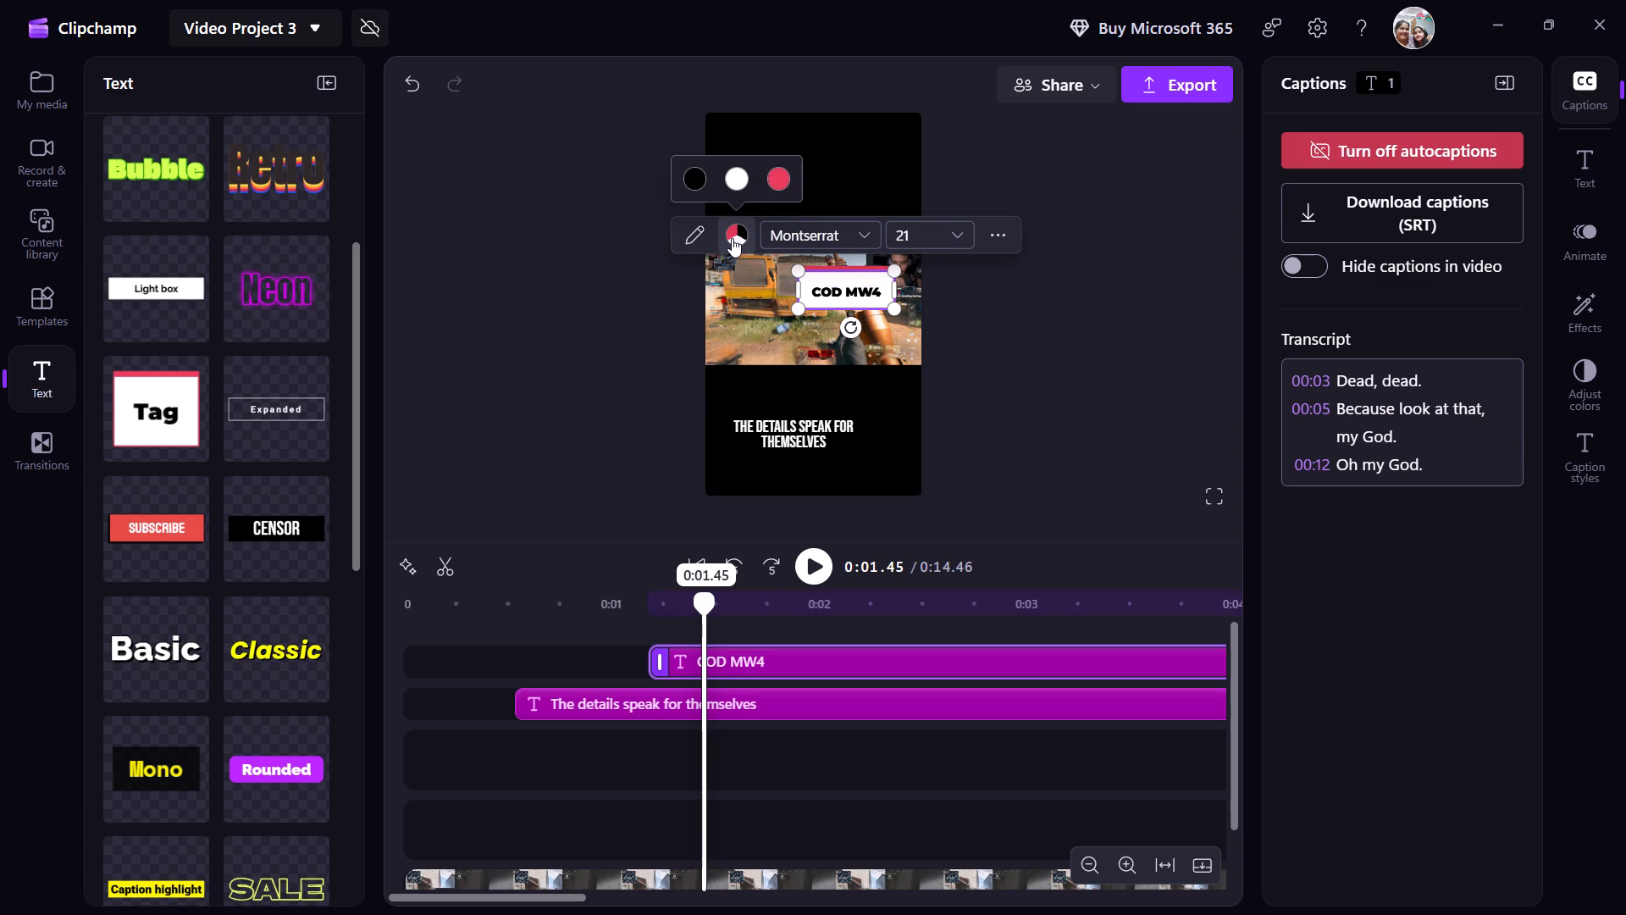
left_click(733, 174)
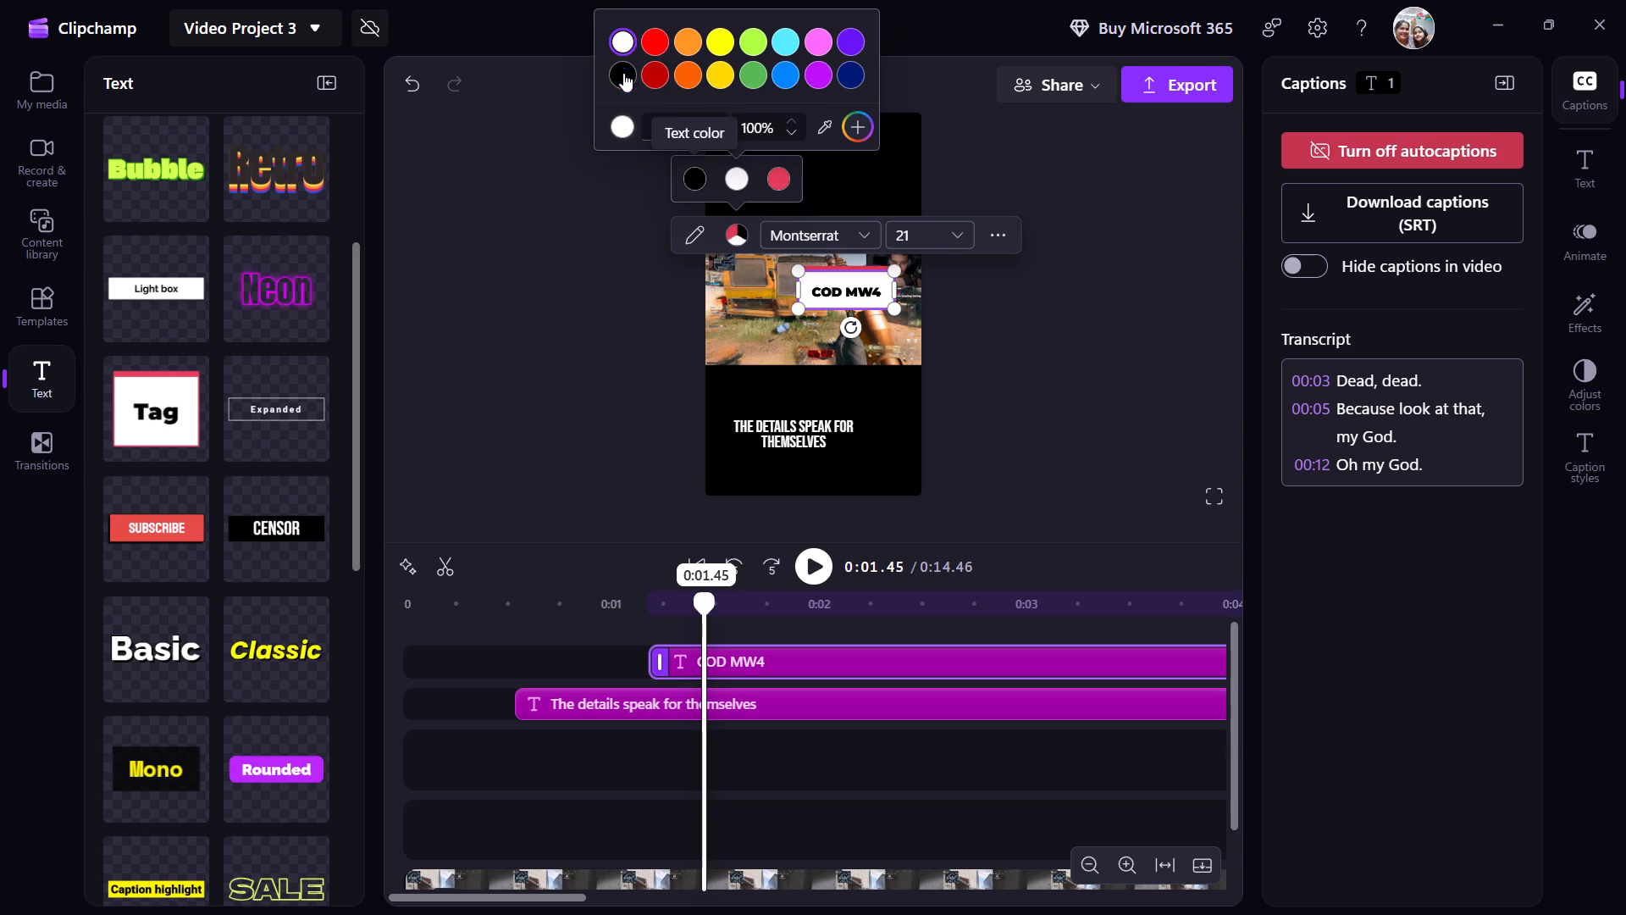
left_click(615, 67)
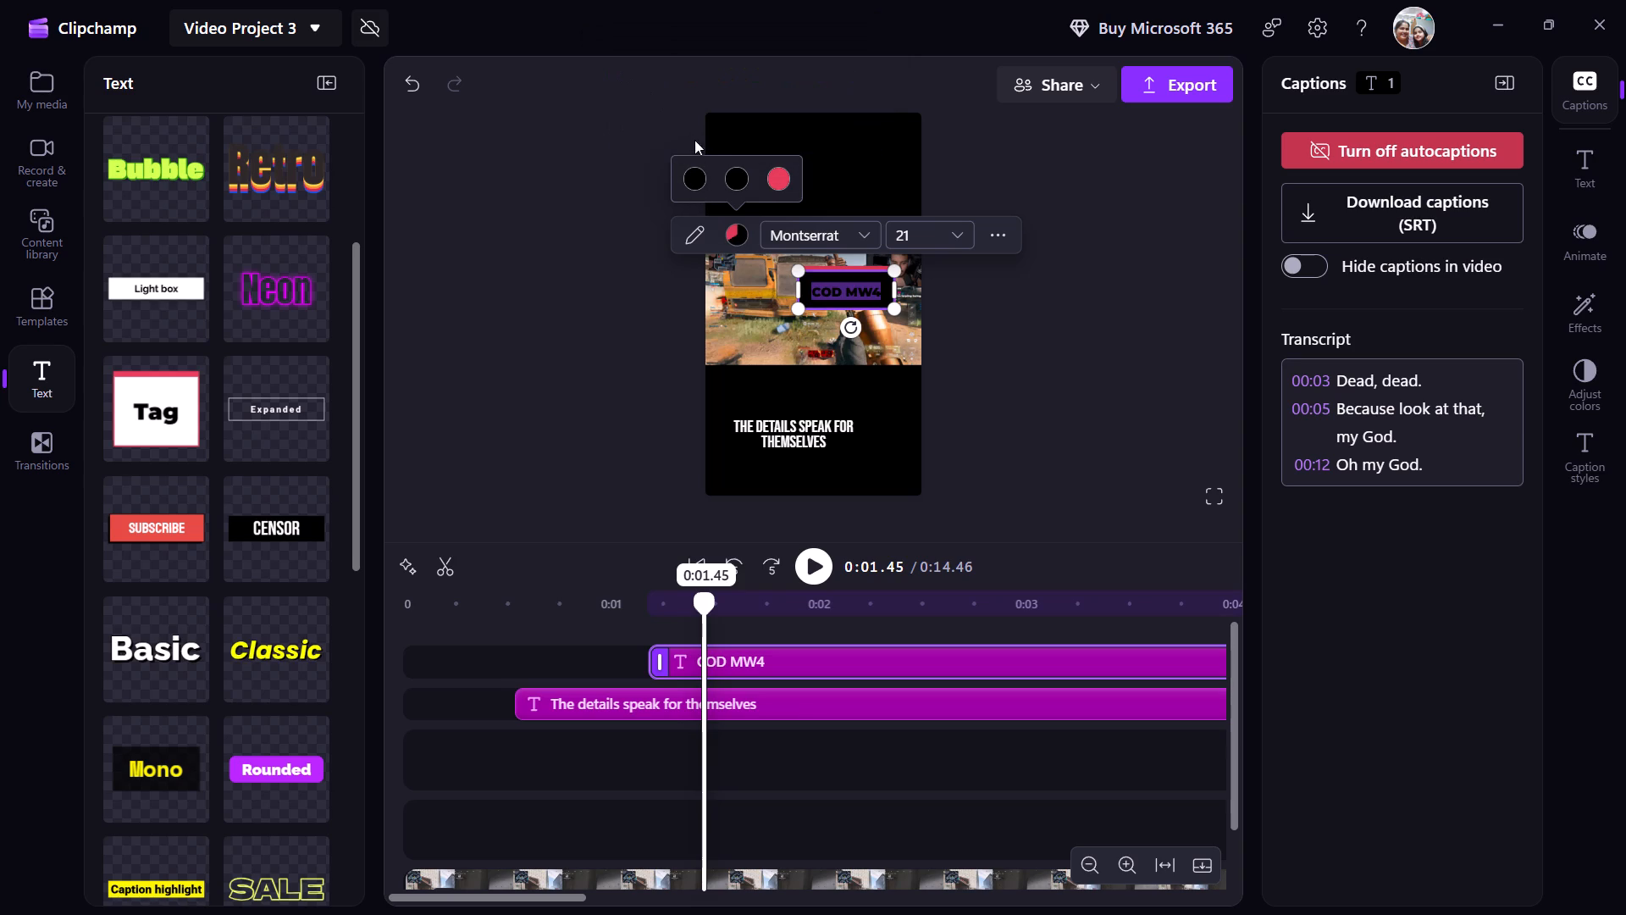
left_click(694, 182)
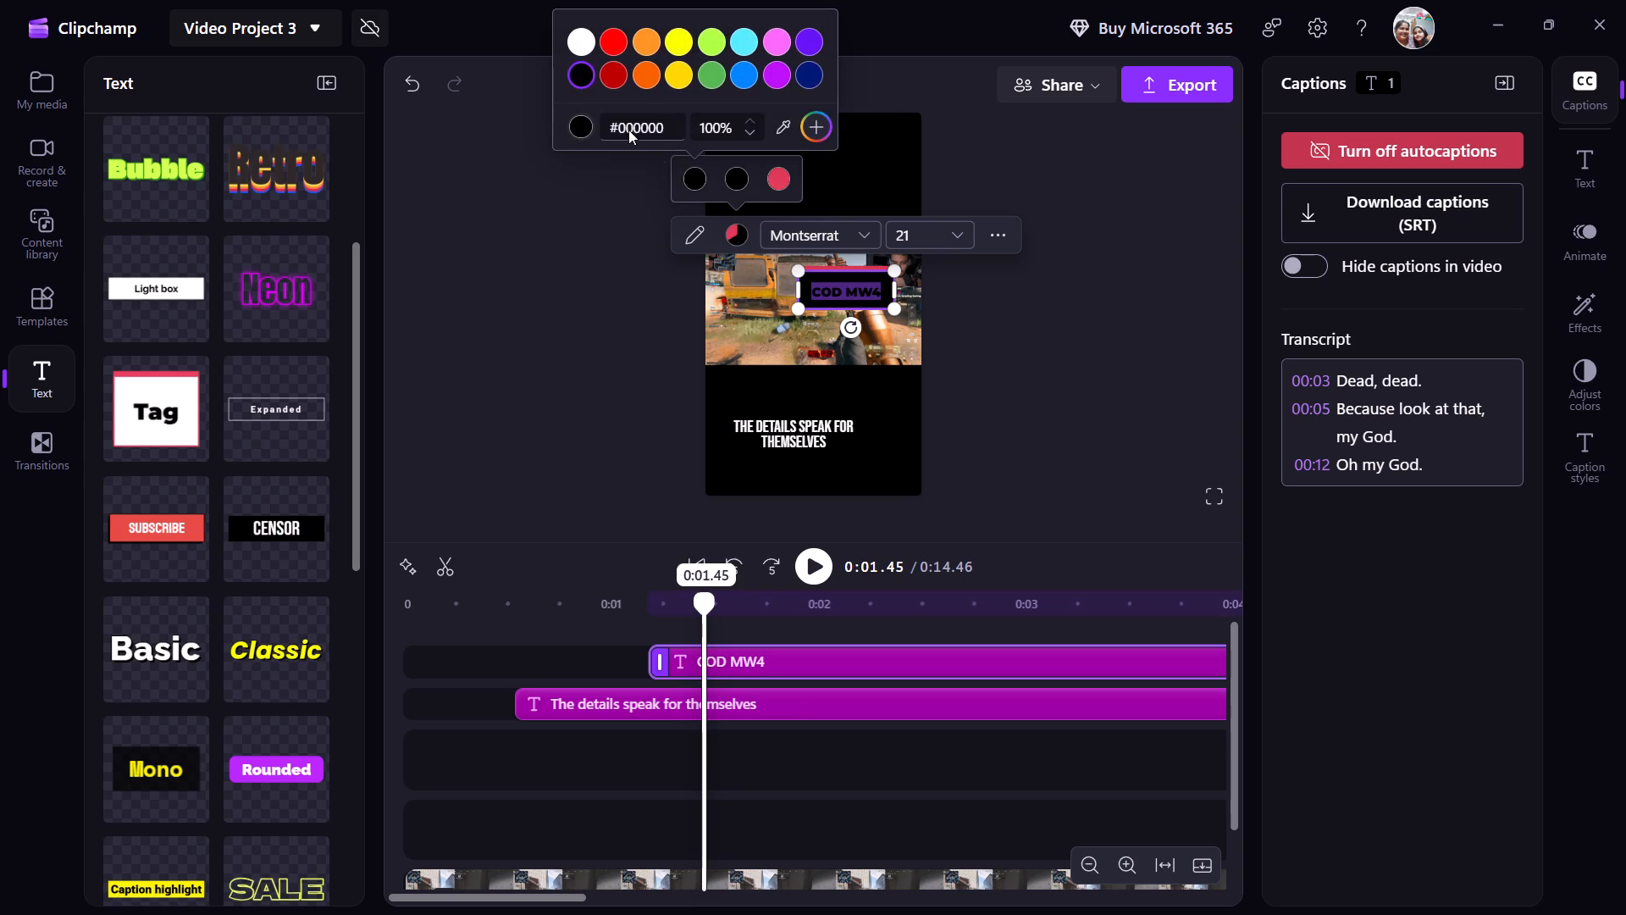
left_click(587, 41)
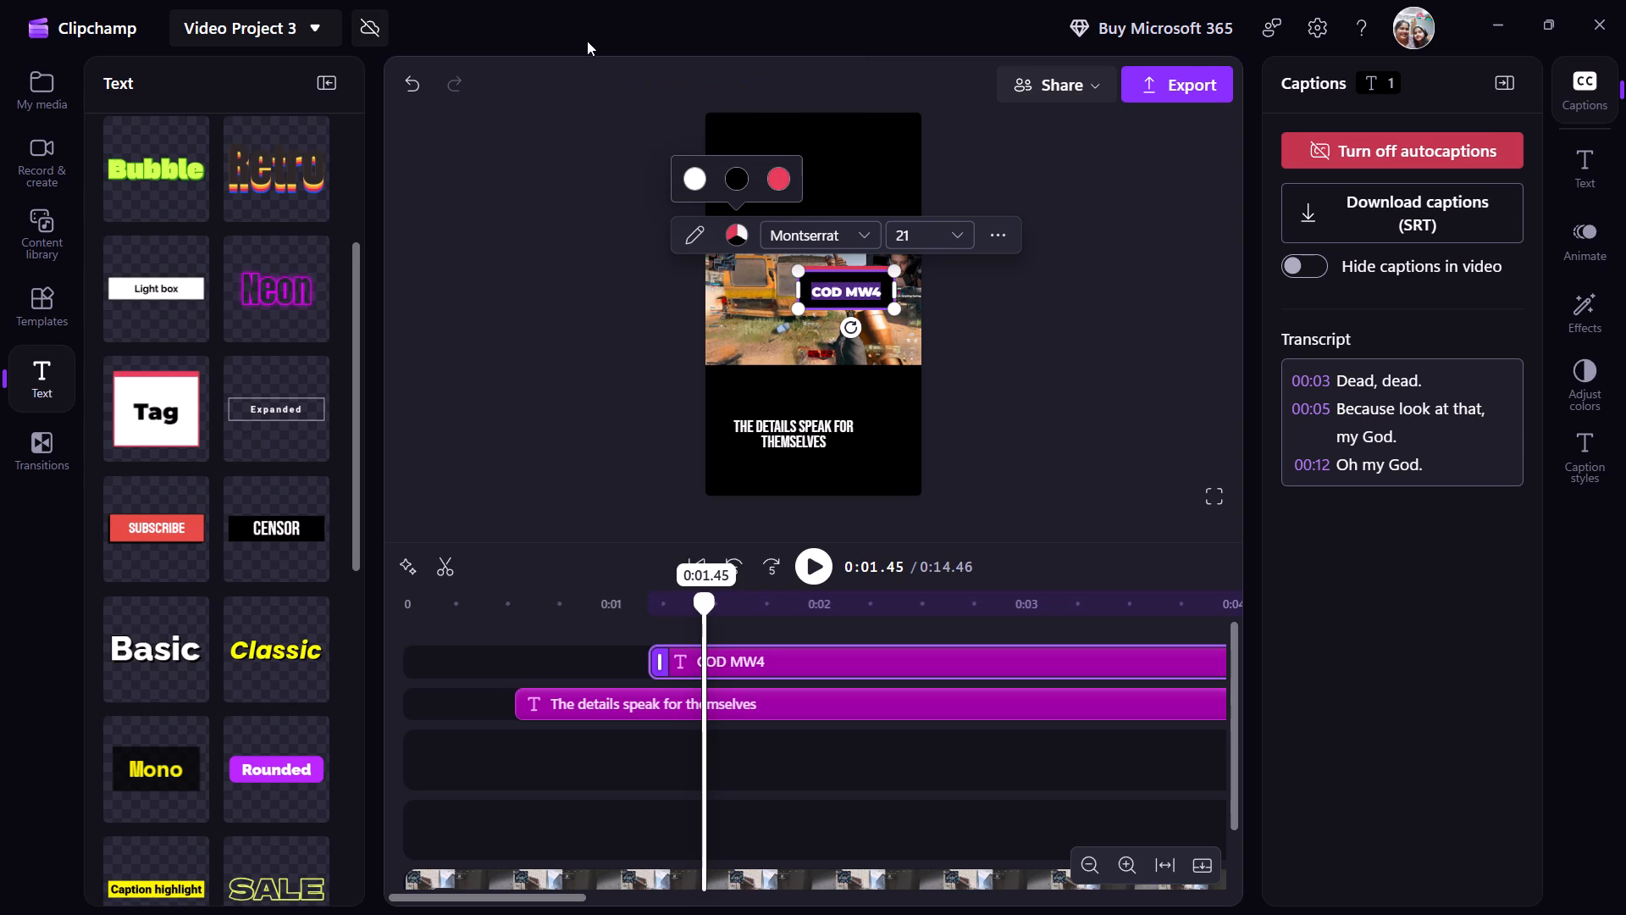
Set the shadow colour of the "COD MW4" tag to bright yellow.
left_click(768, 171)
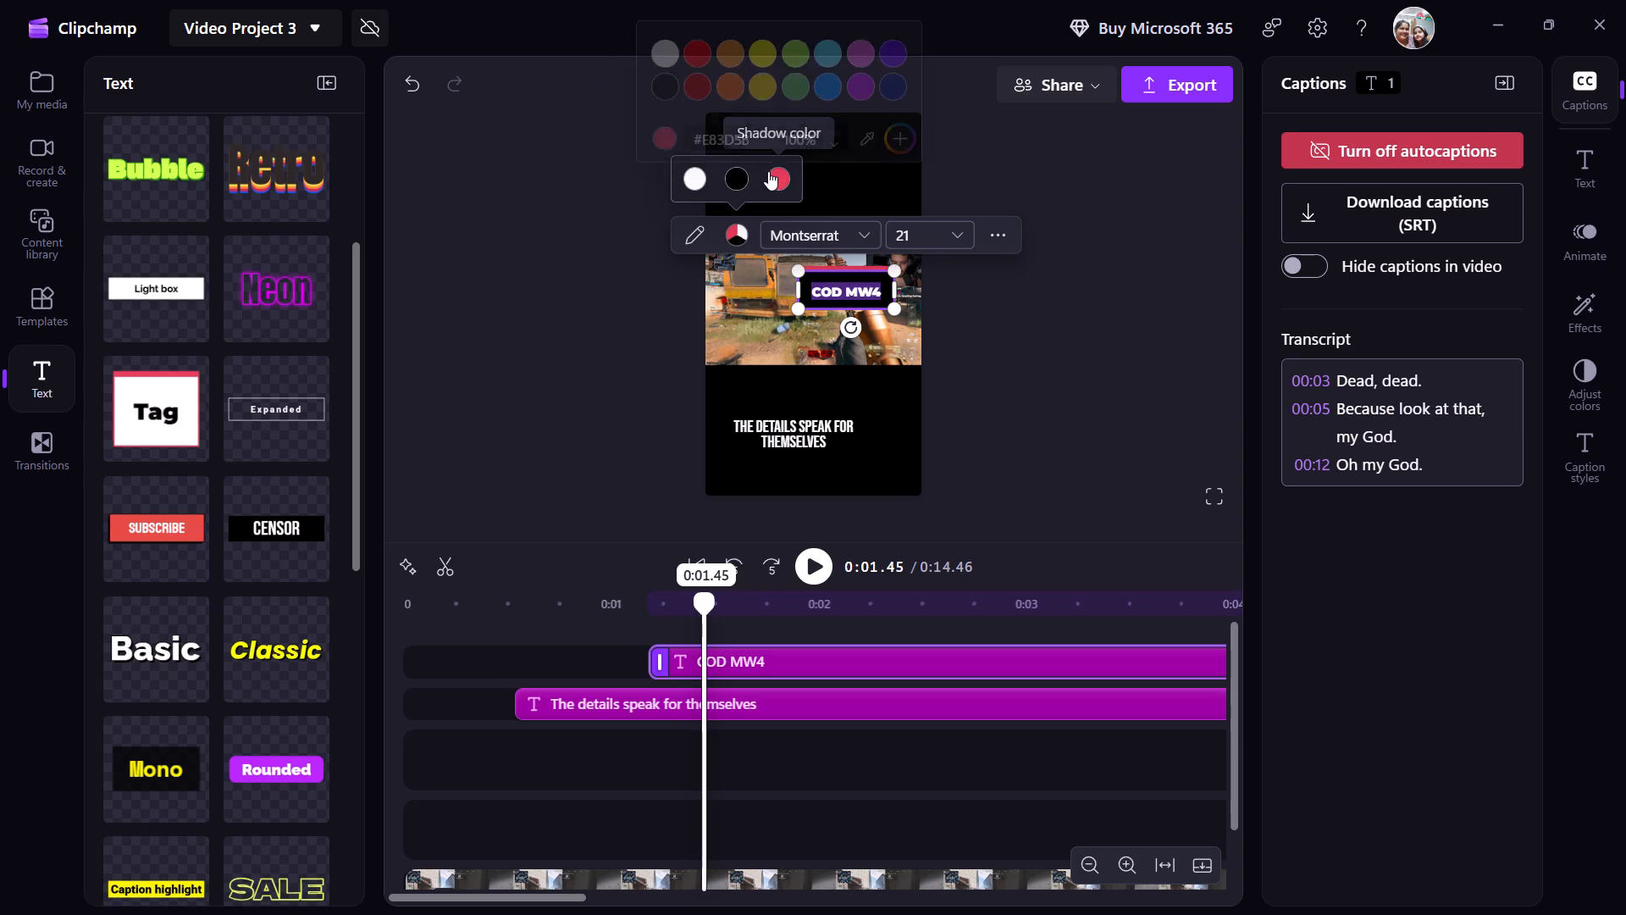
left_click(759, 43)
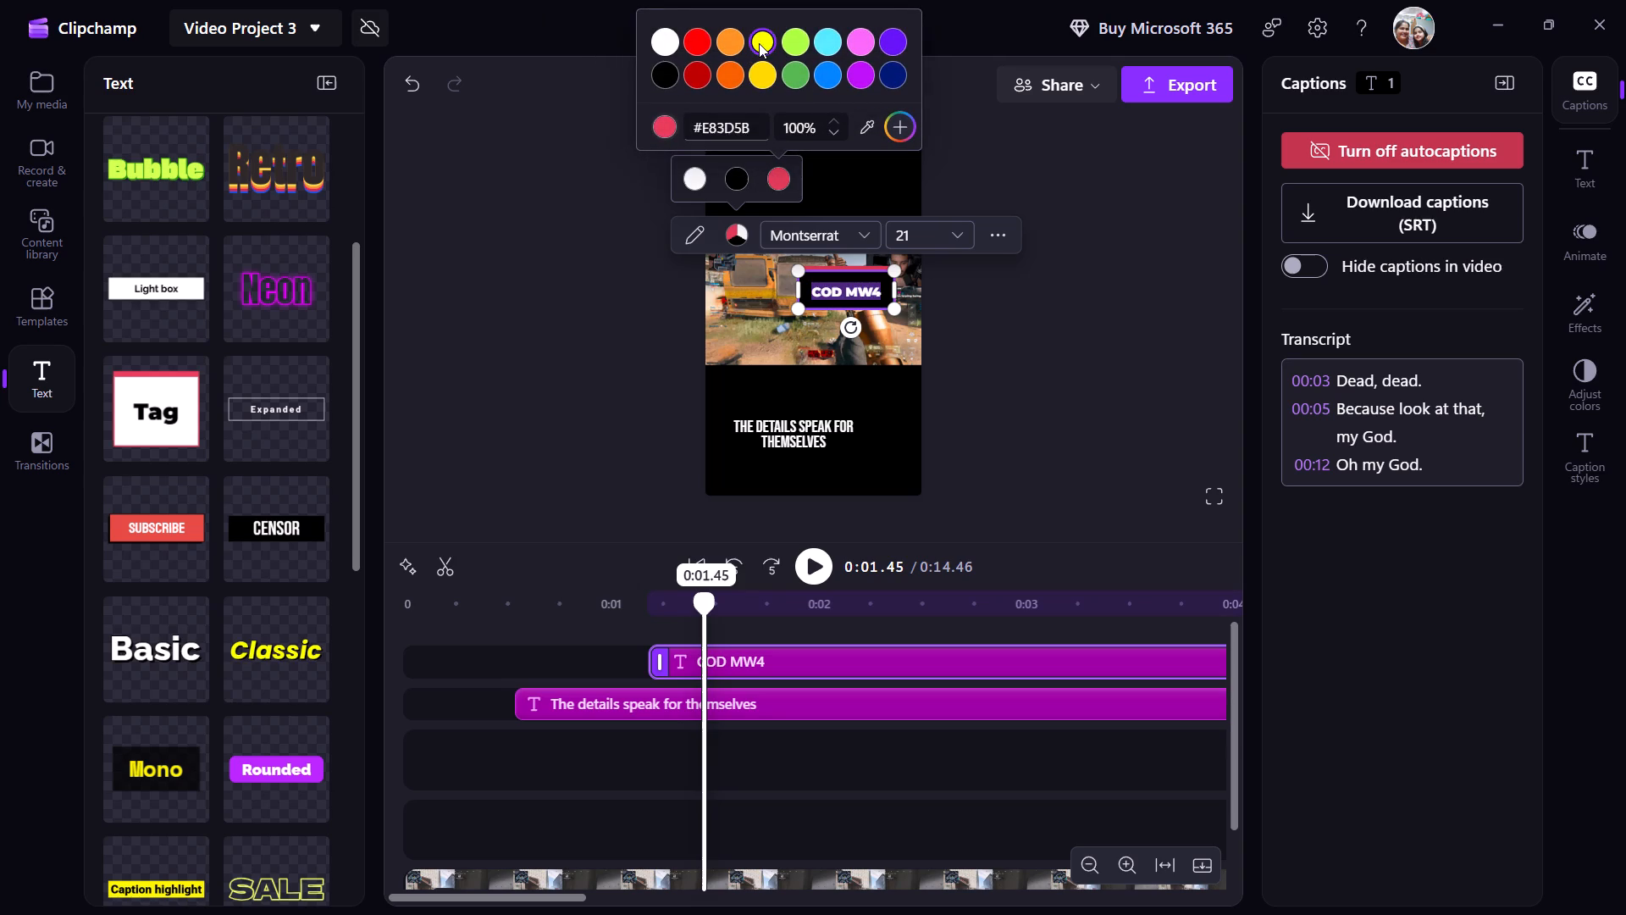
left_click(887, 167)
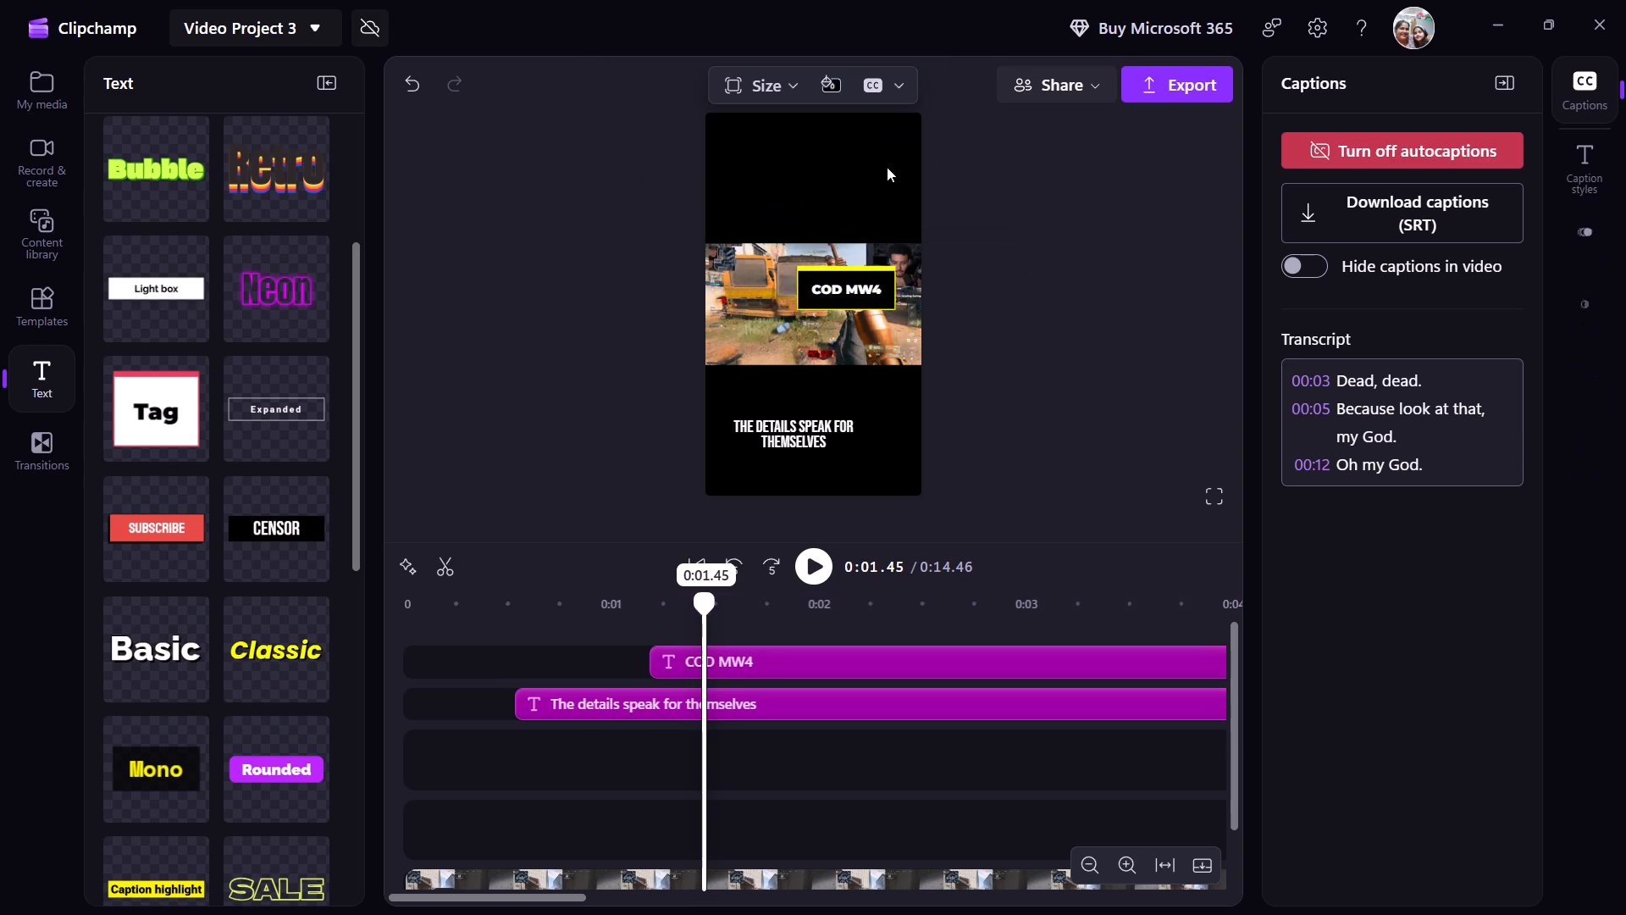
Move the "COD MW4" tag off the gameplay footage into the upper-left corner of the black video frame.
left_click_drag(862, 287, 832, 267)
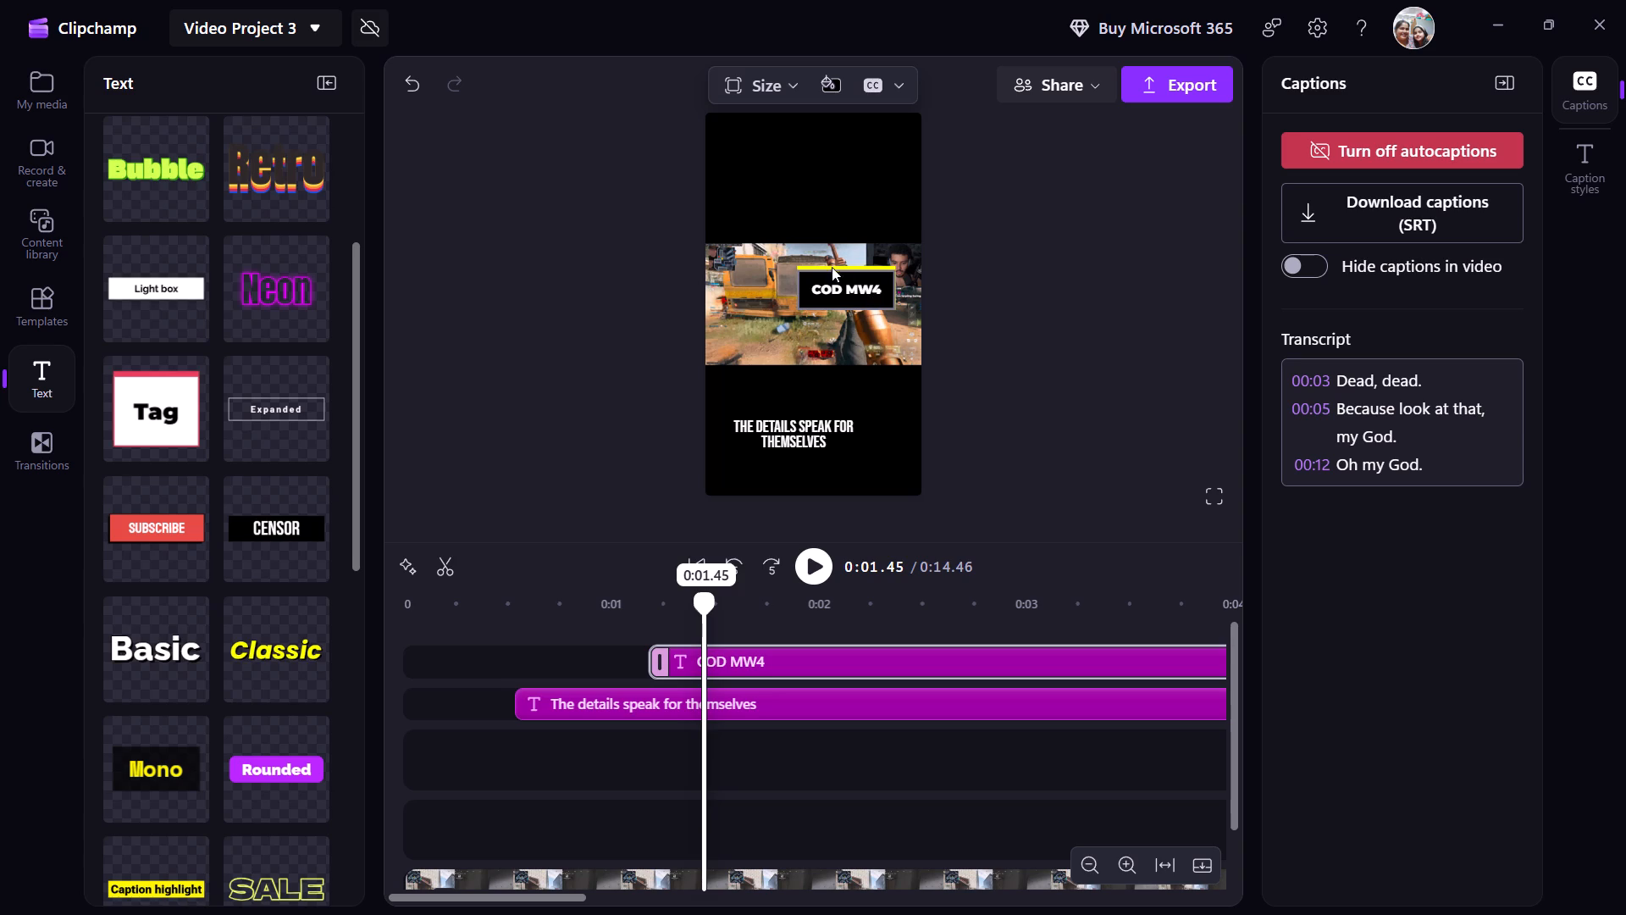
left_click_drag(832, 267, 782, 167)
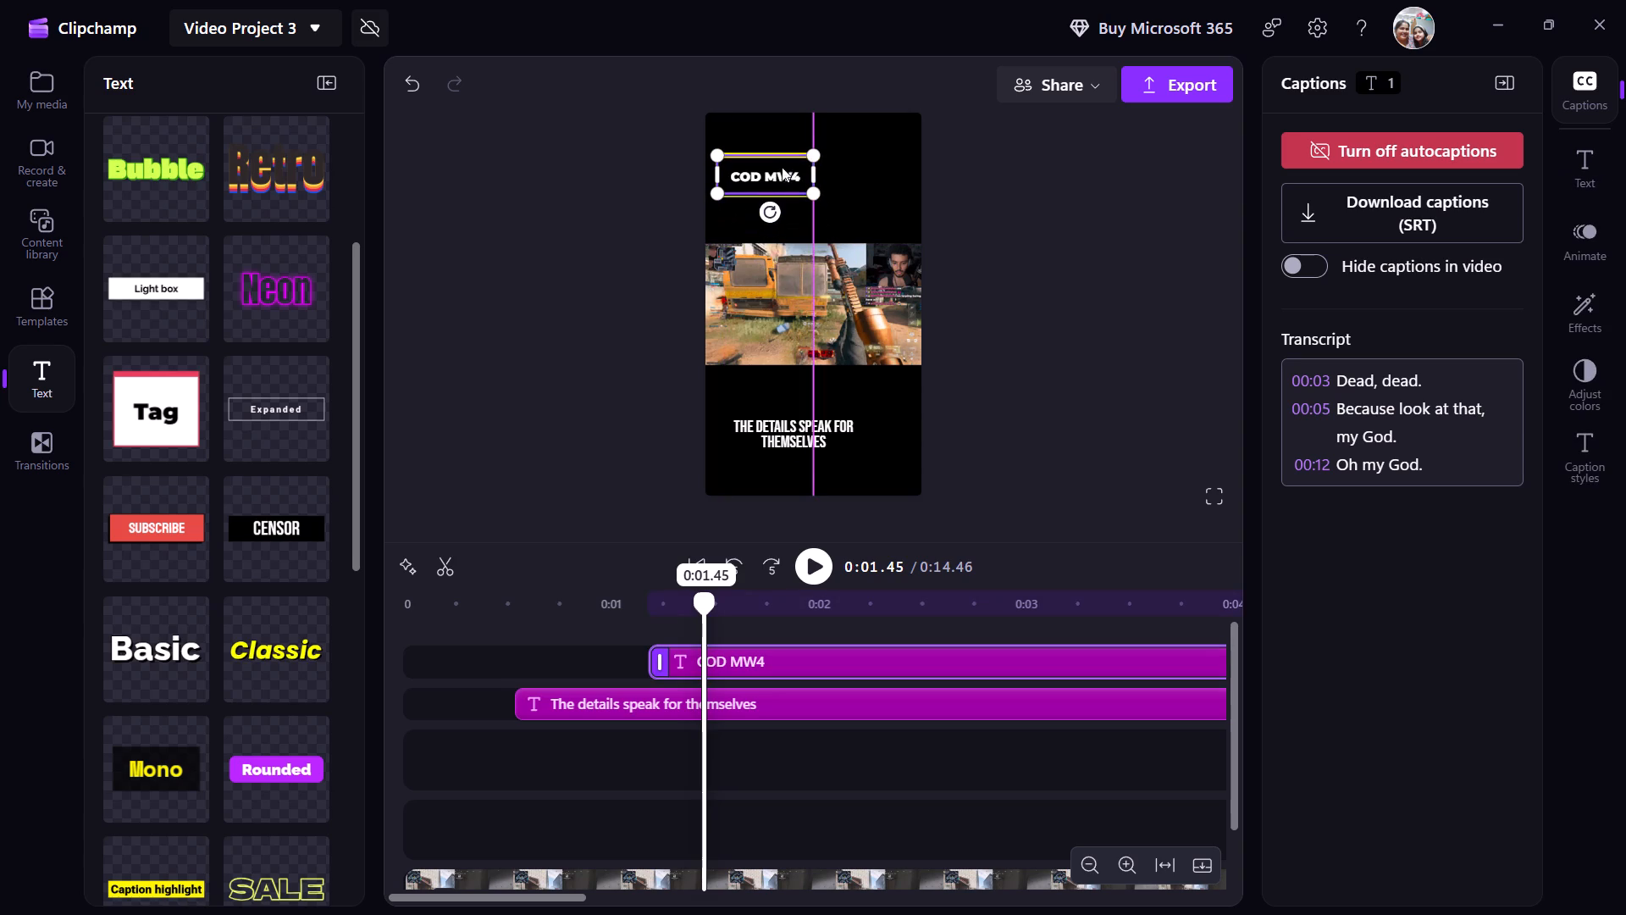
left_click_drag(782, 167, 782, 150)
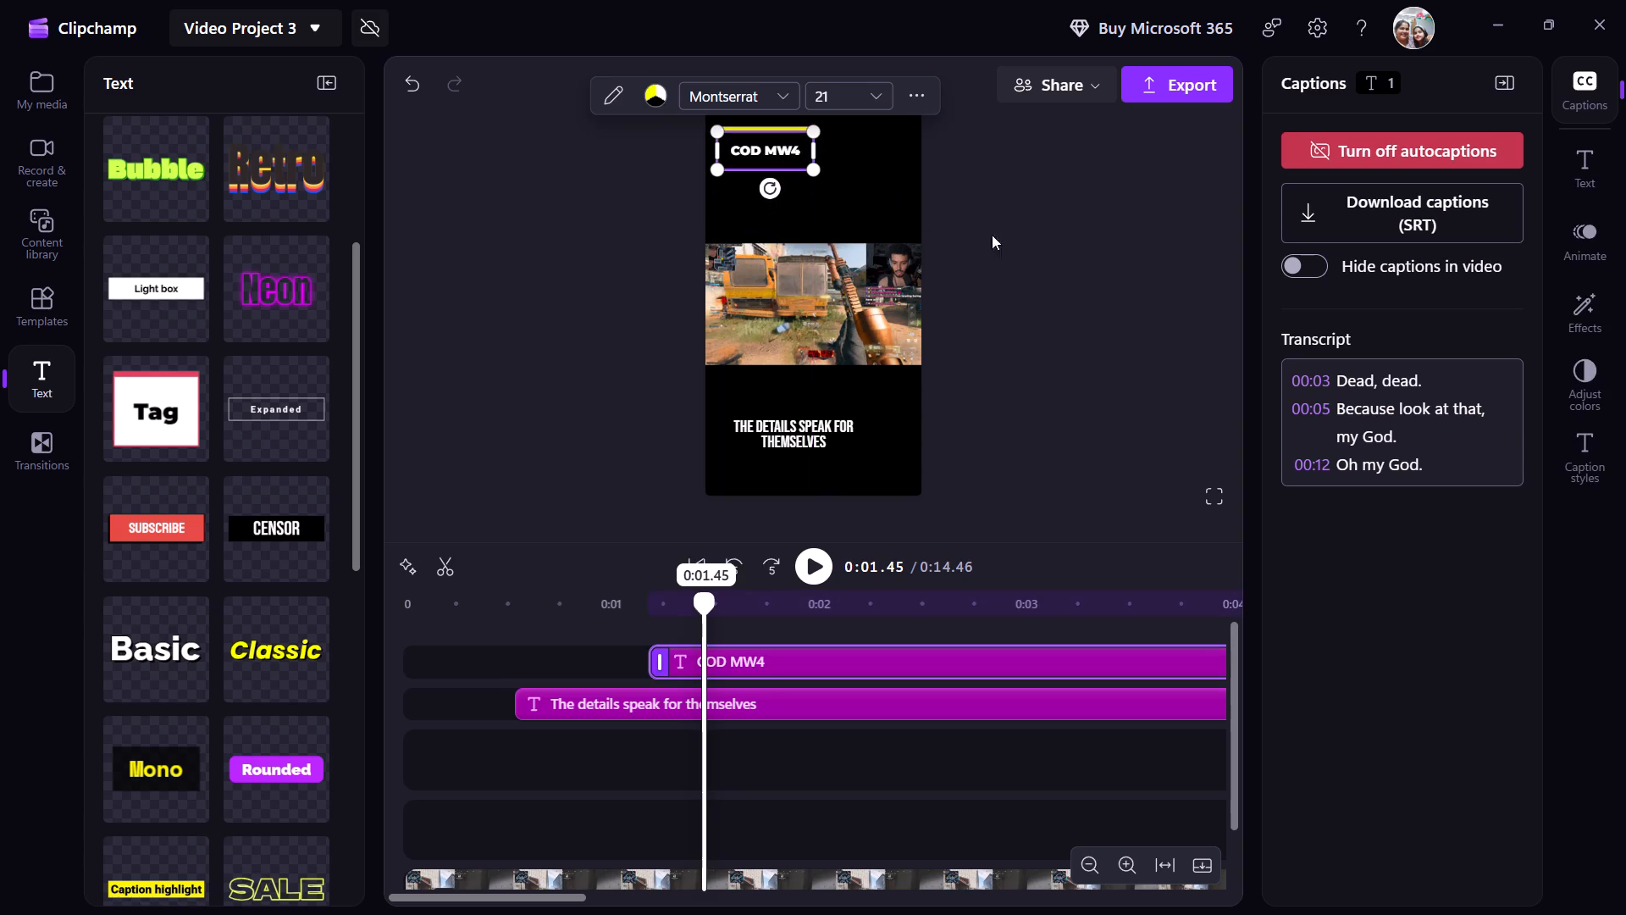
left_click(1089, 303)
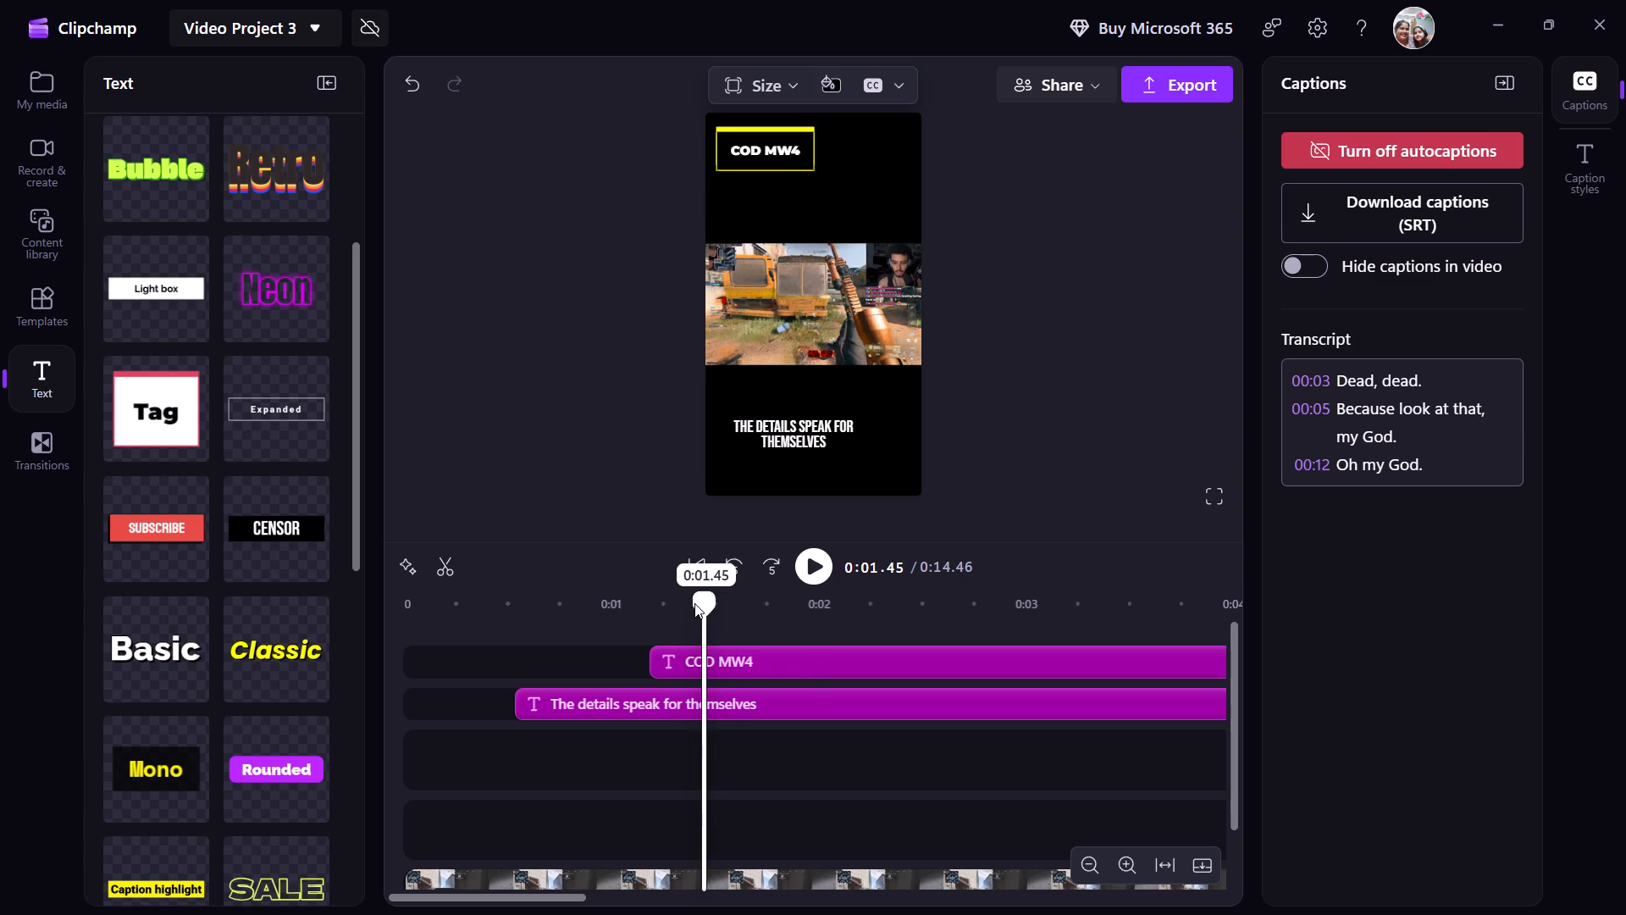
Apply the Typewriter animation to the "COD MW4" tag.
left_click_drag(697, 601, 434, 619)
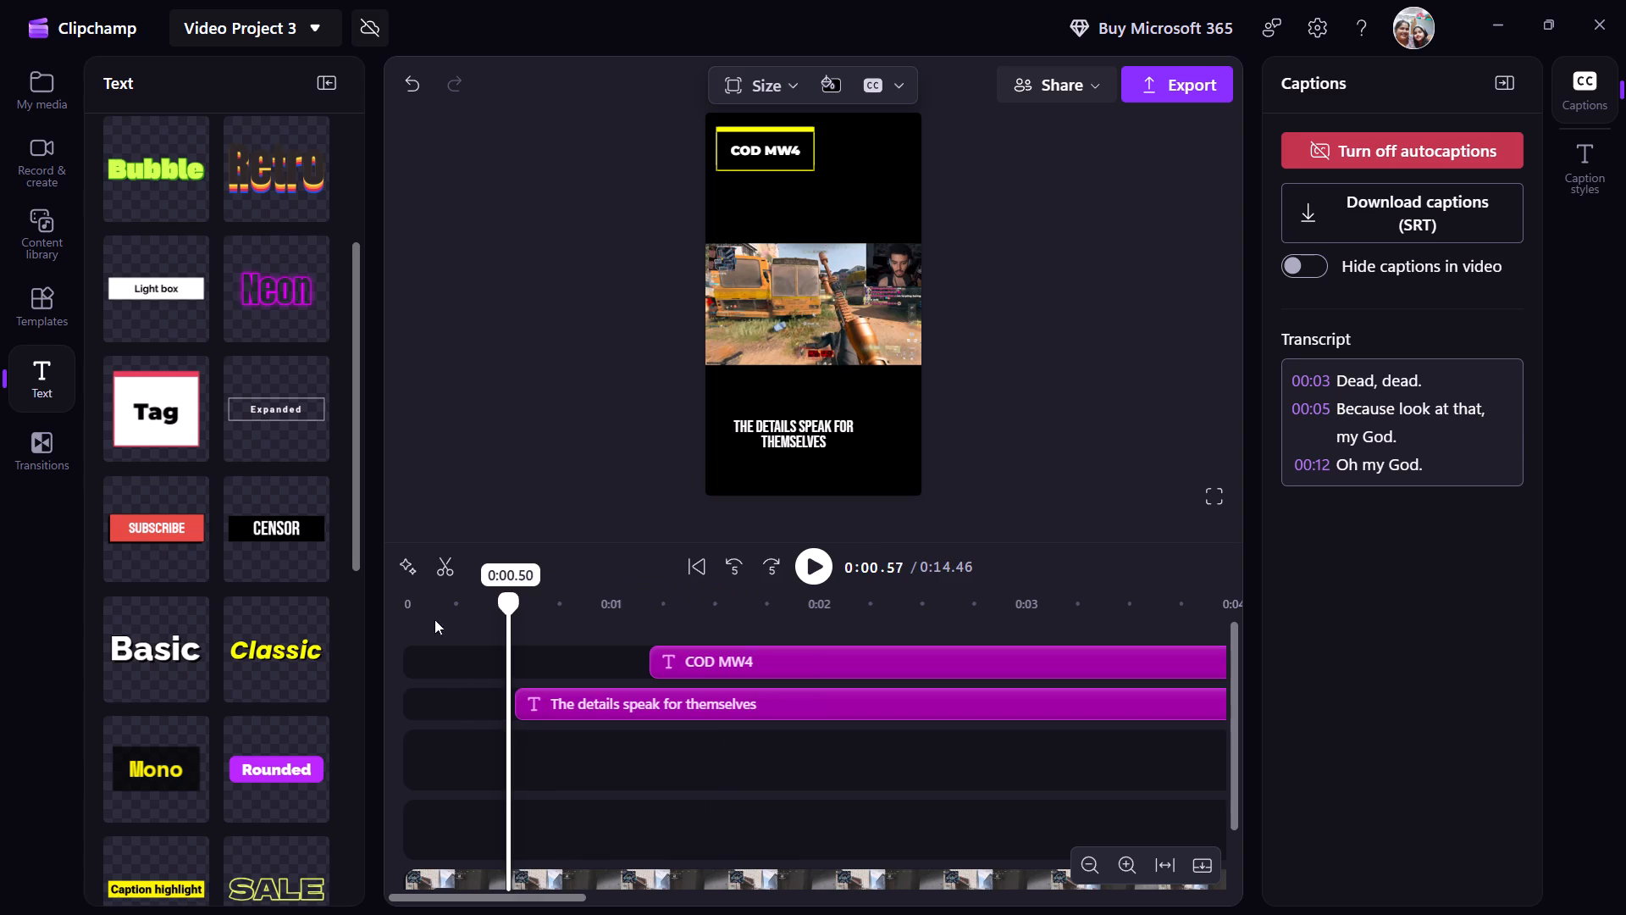
left_click_drag(434, 619, 296, 623)
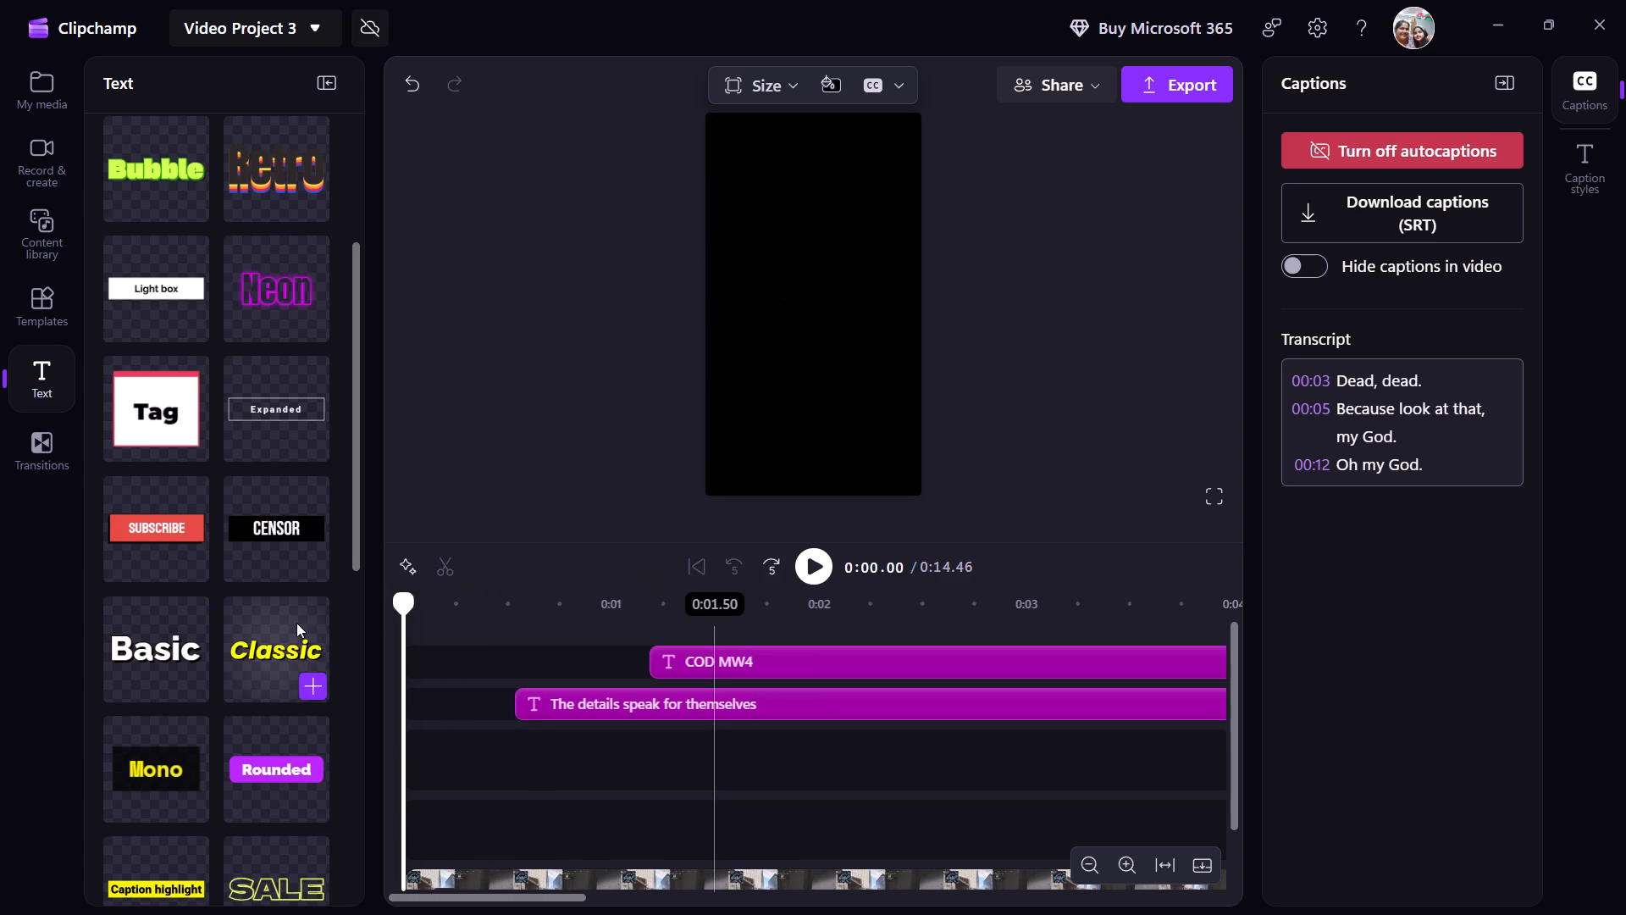
left_click(706, 668)
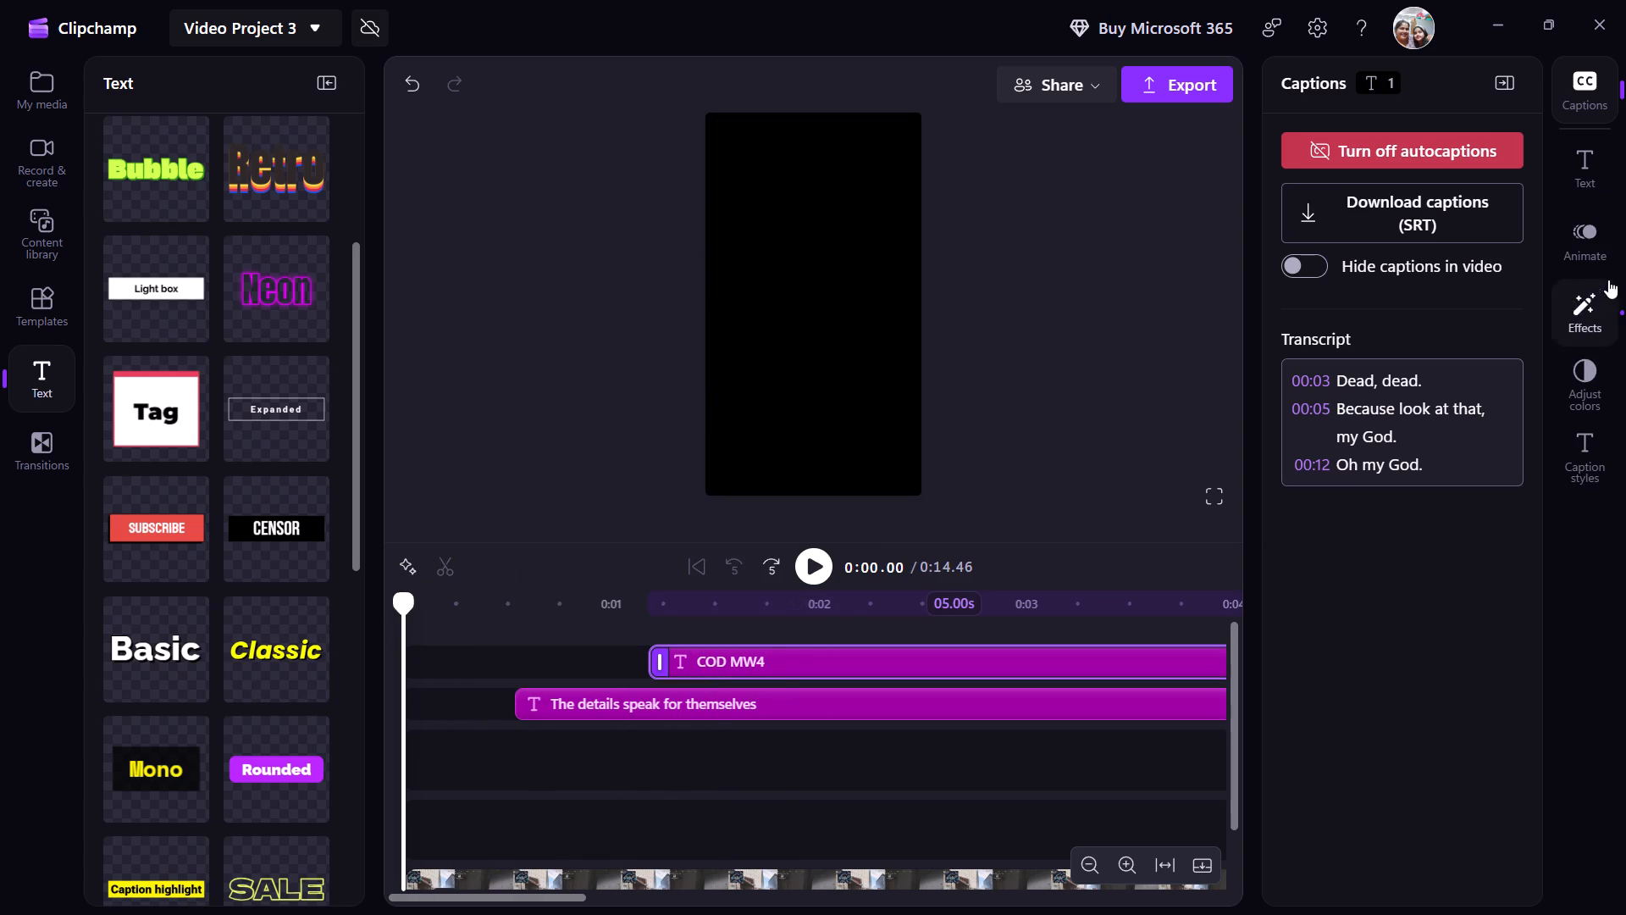
left_click(1595, 233)
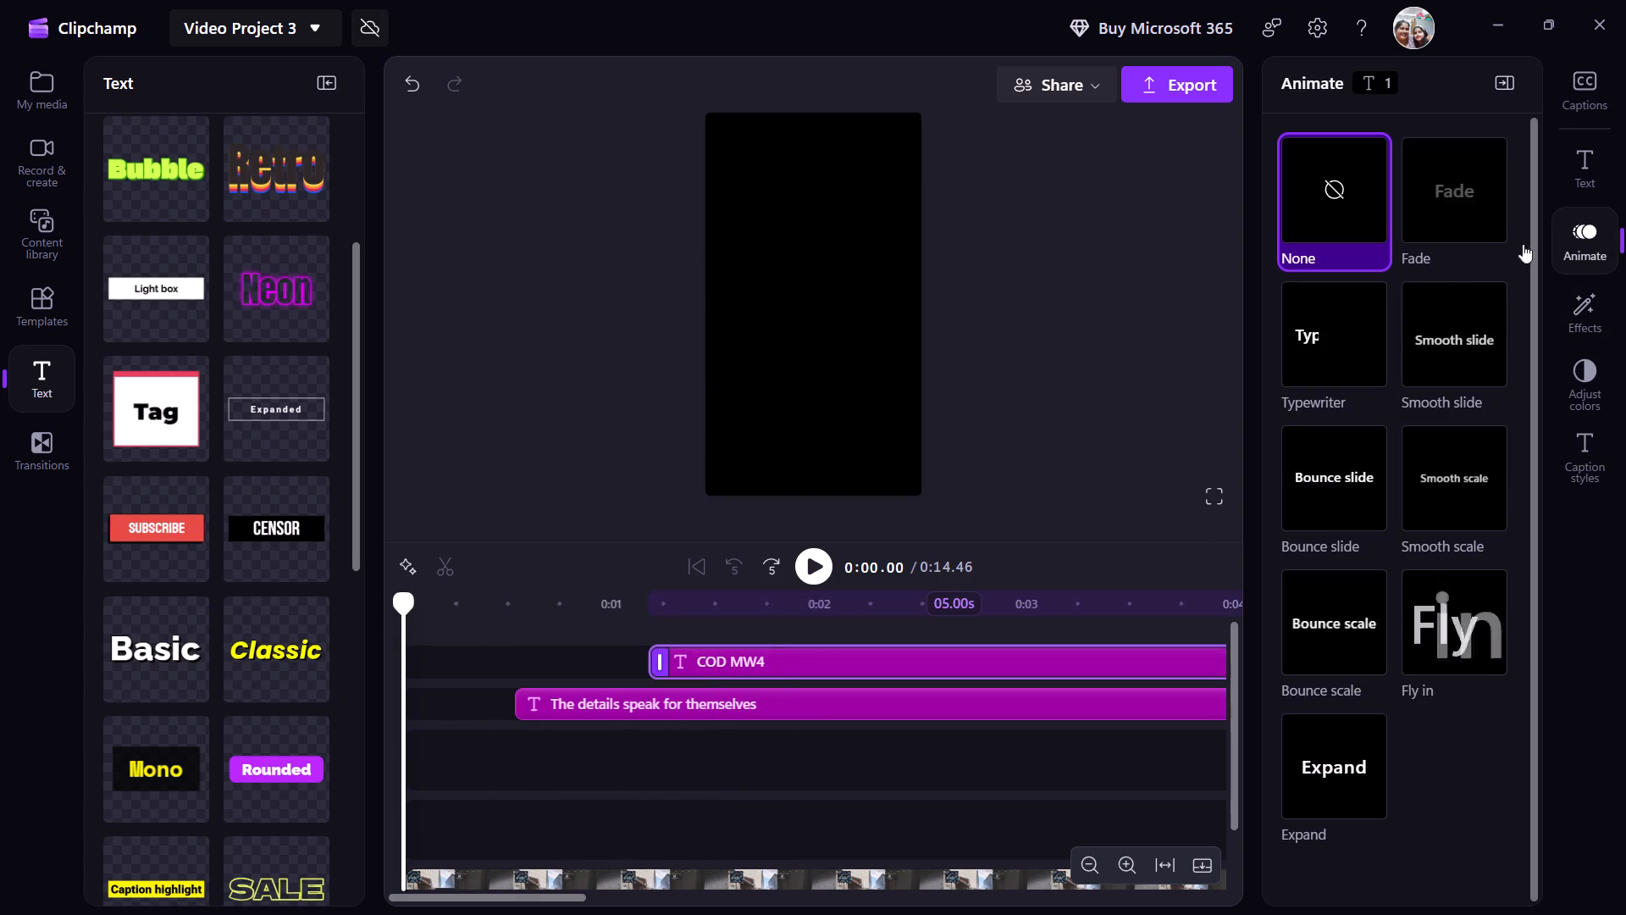
left_click(1330, 352)
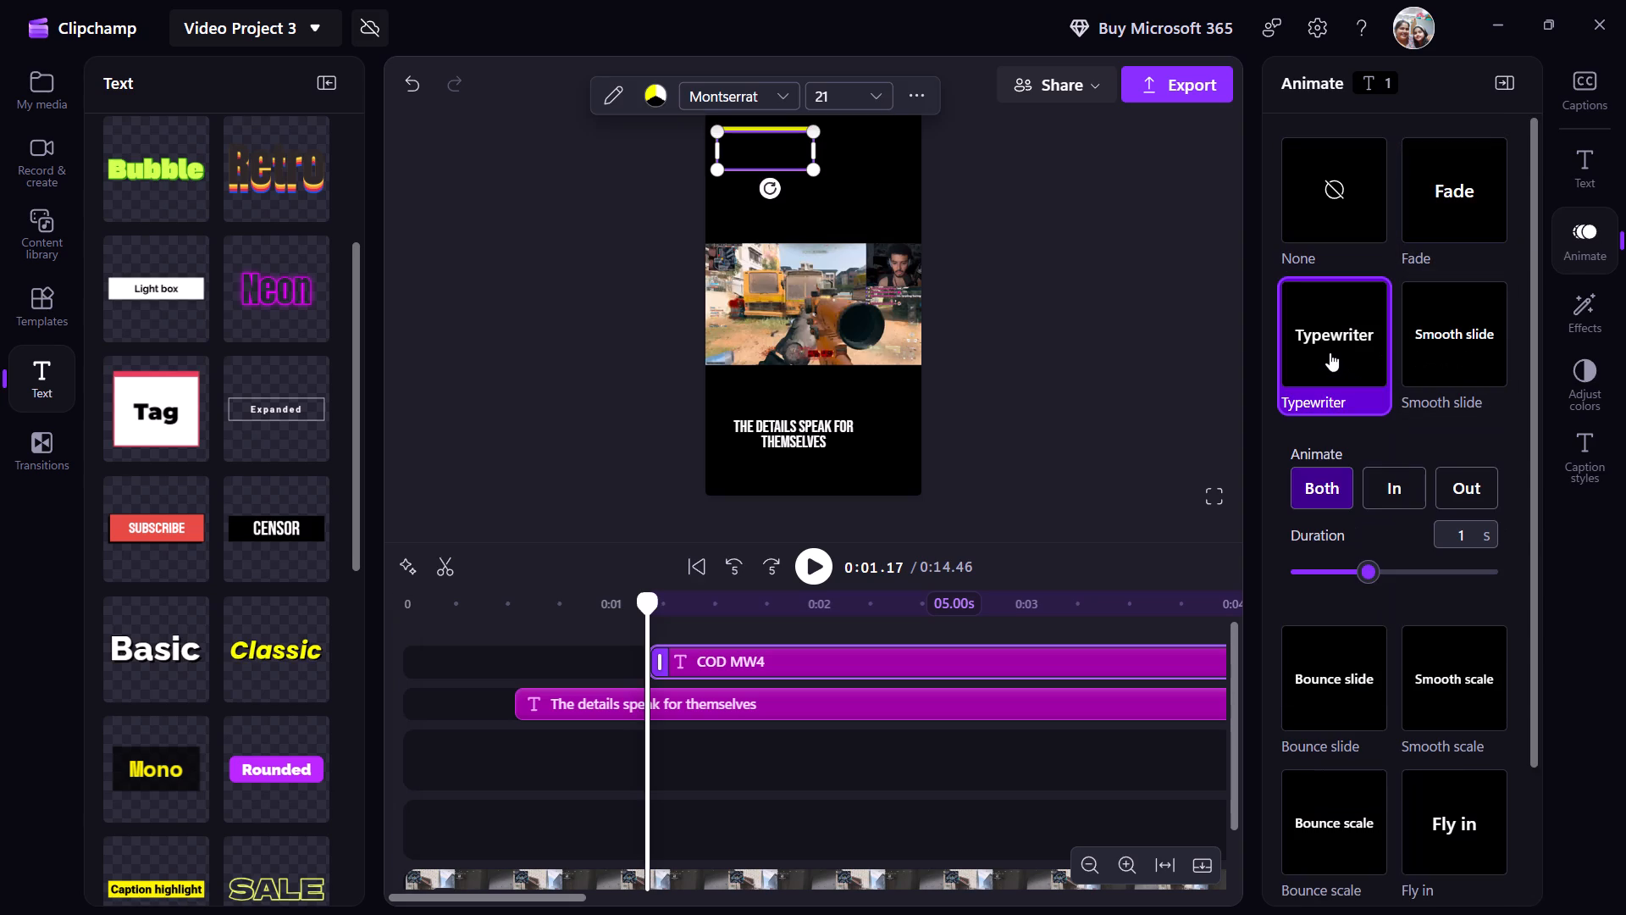
Apply the Fly in animation to "The details speak for themselves", preview the video, and restrict the animation to In.
left_click(964, 706)
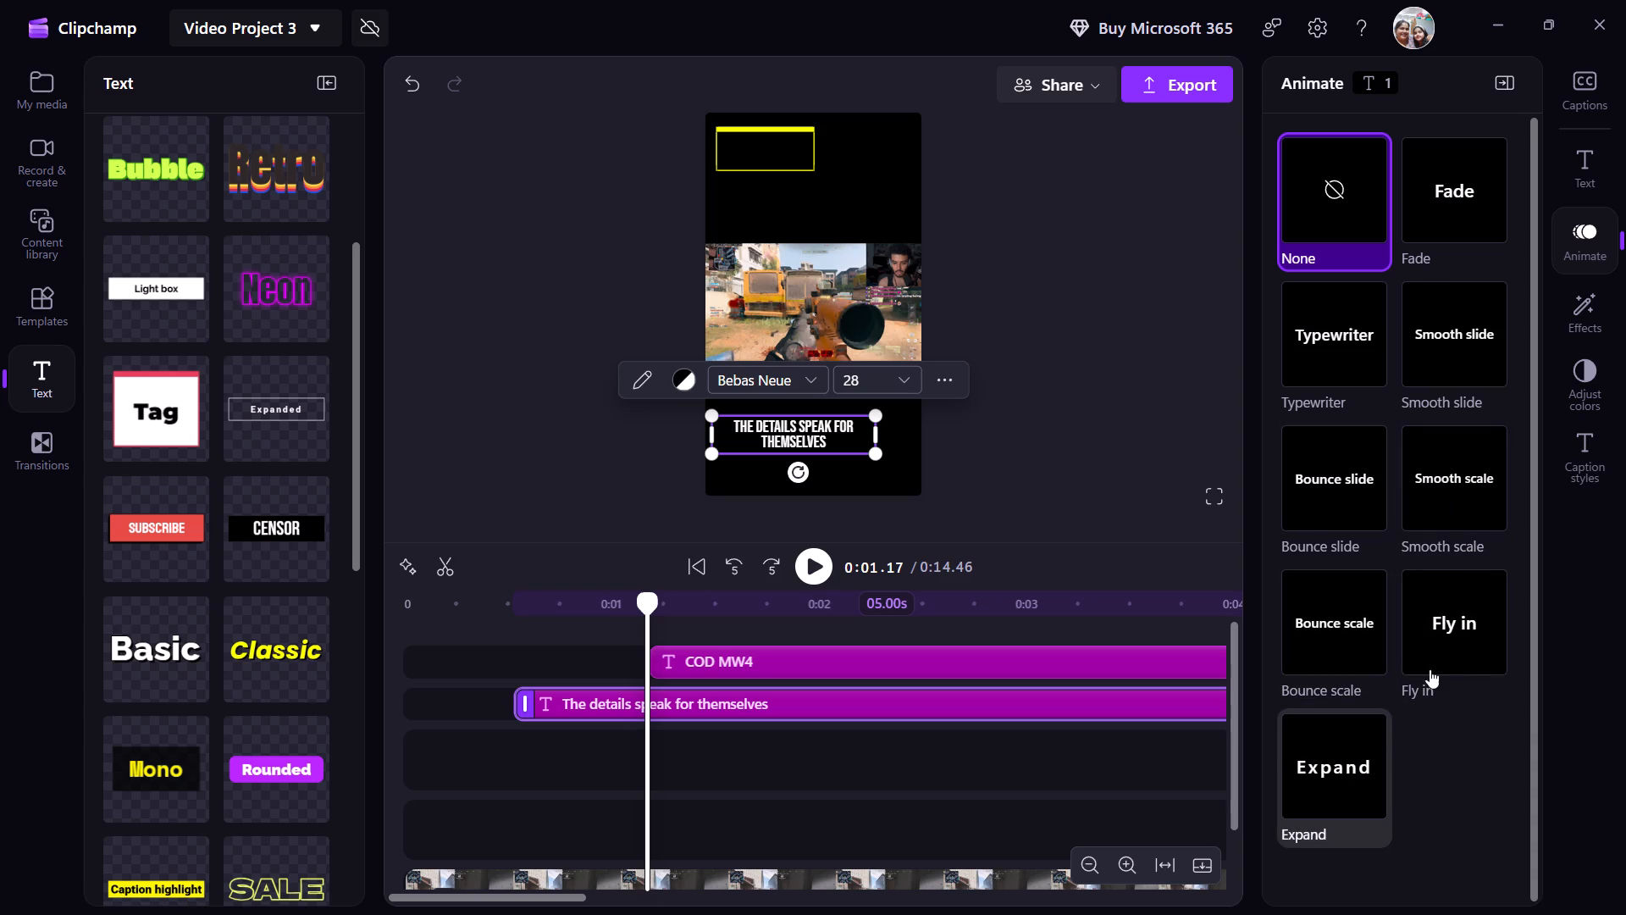
left_click(1442, 651)
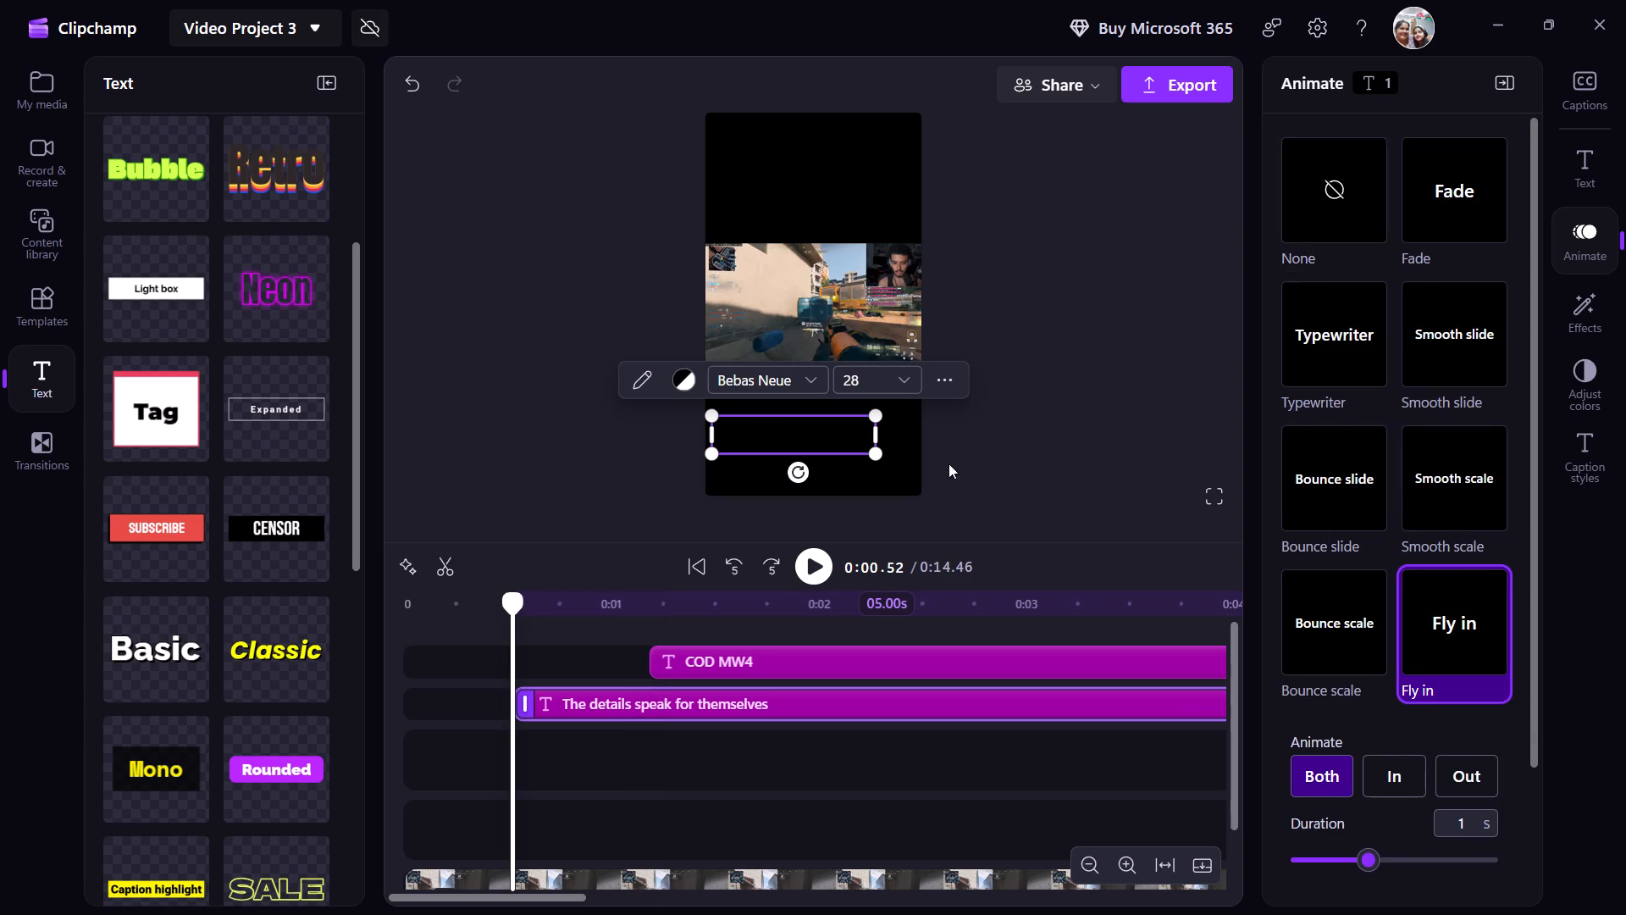
left_click(814, 560)
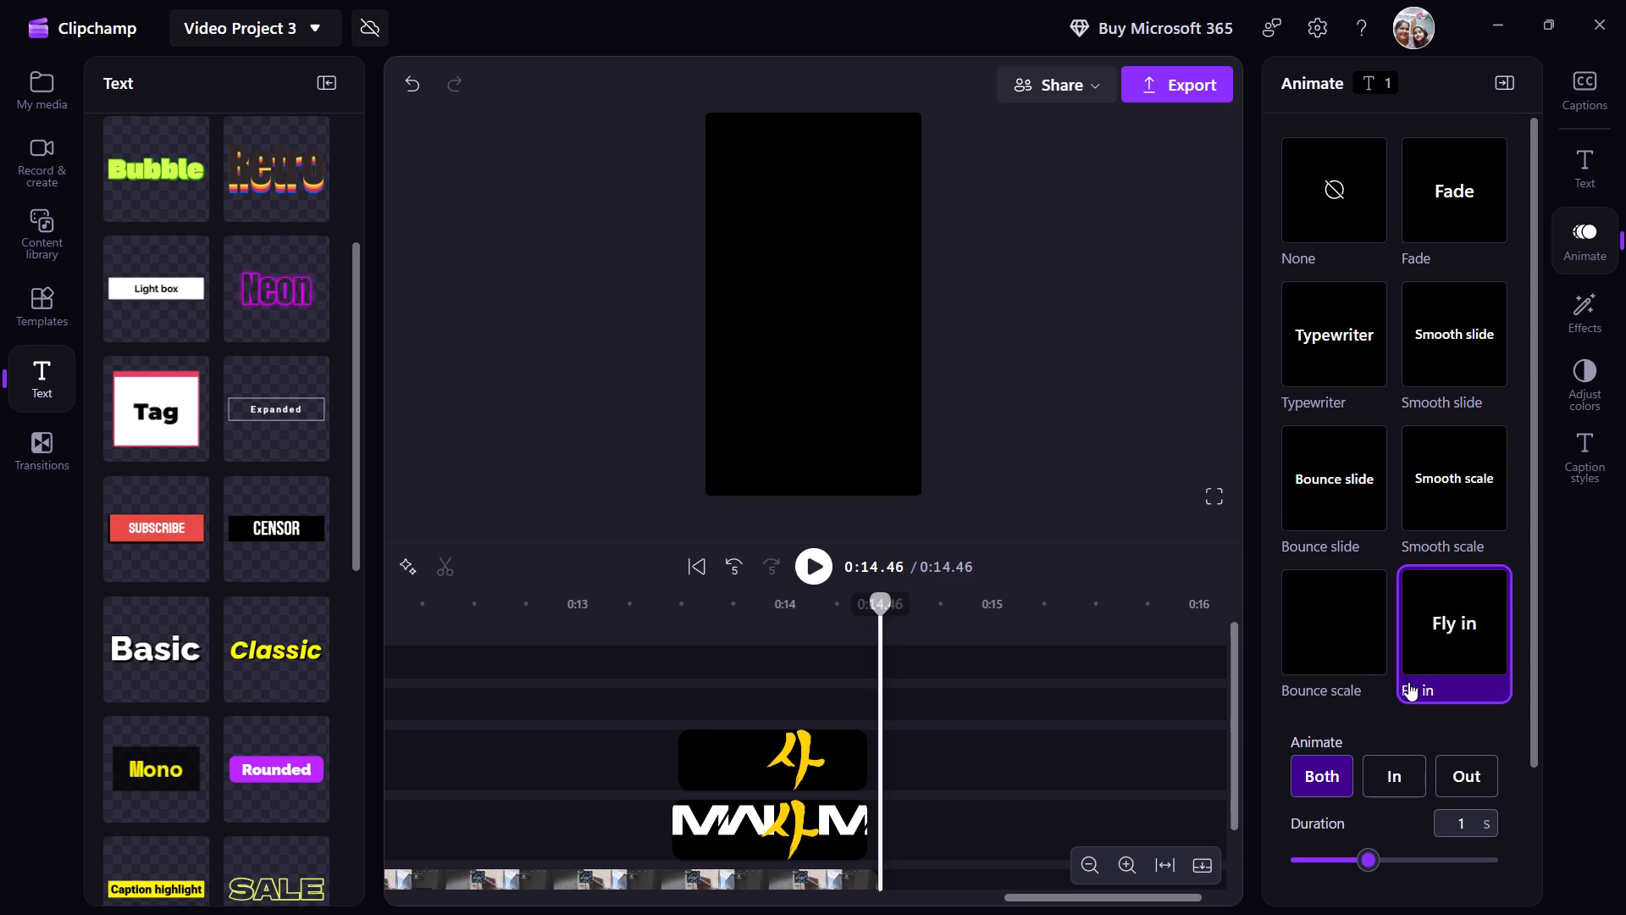
scroll(1408, 682, "down", 3)
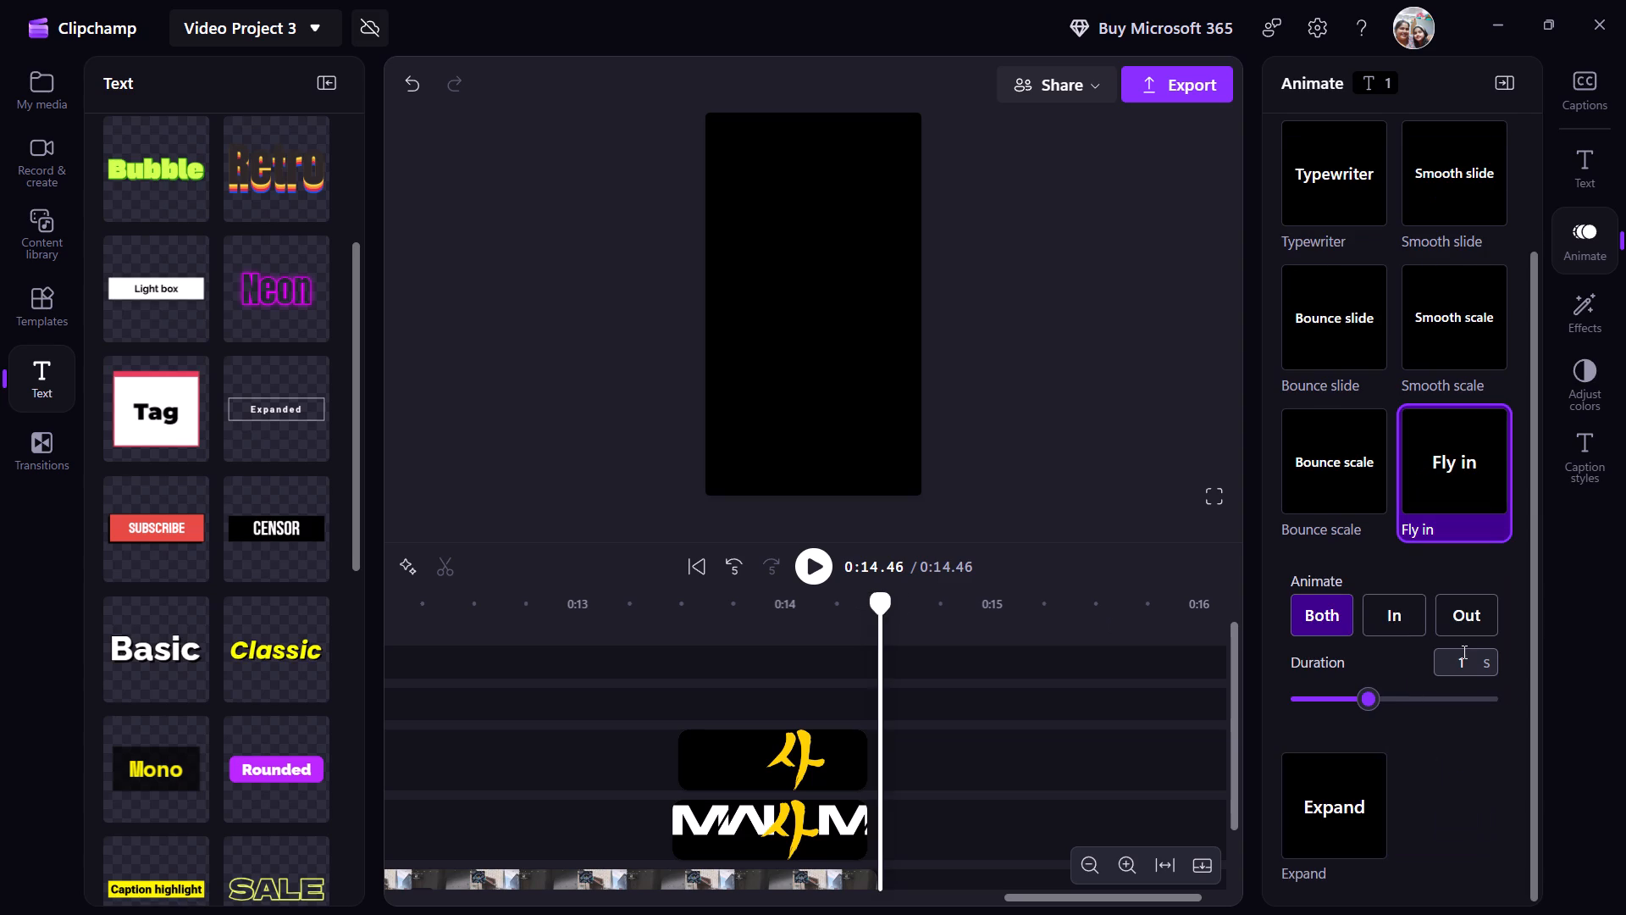
left_click(1396, 618)
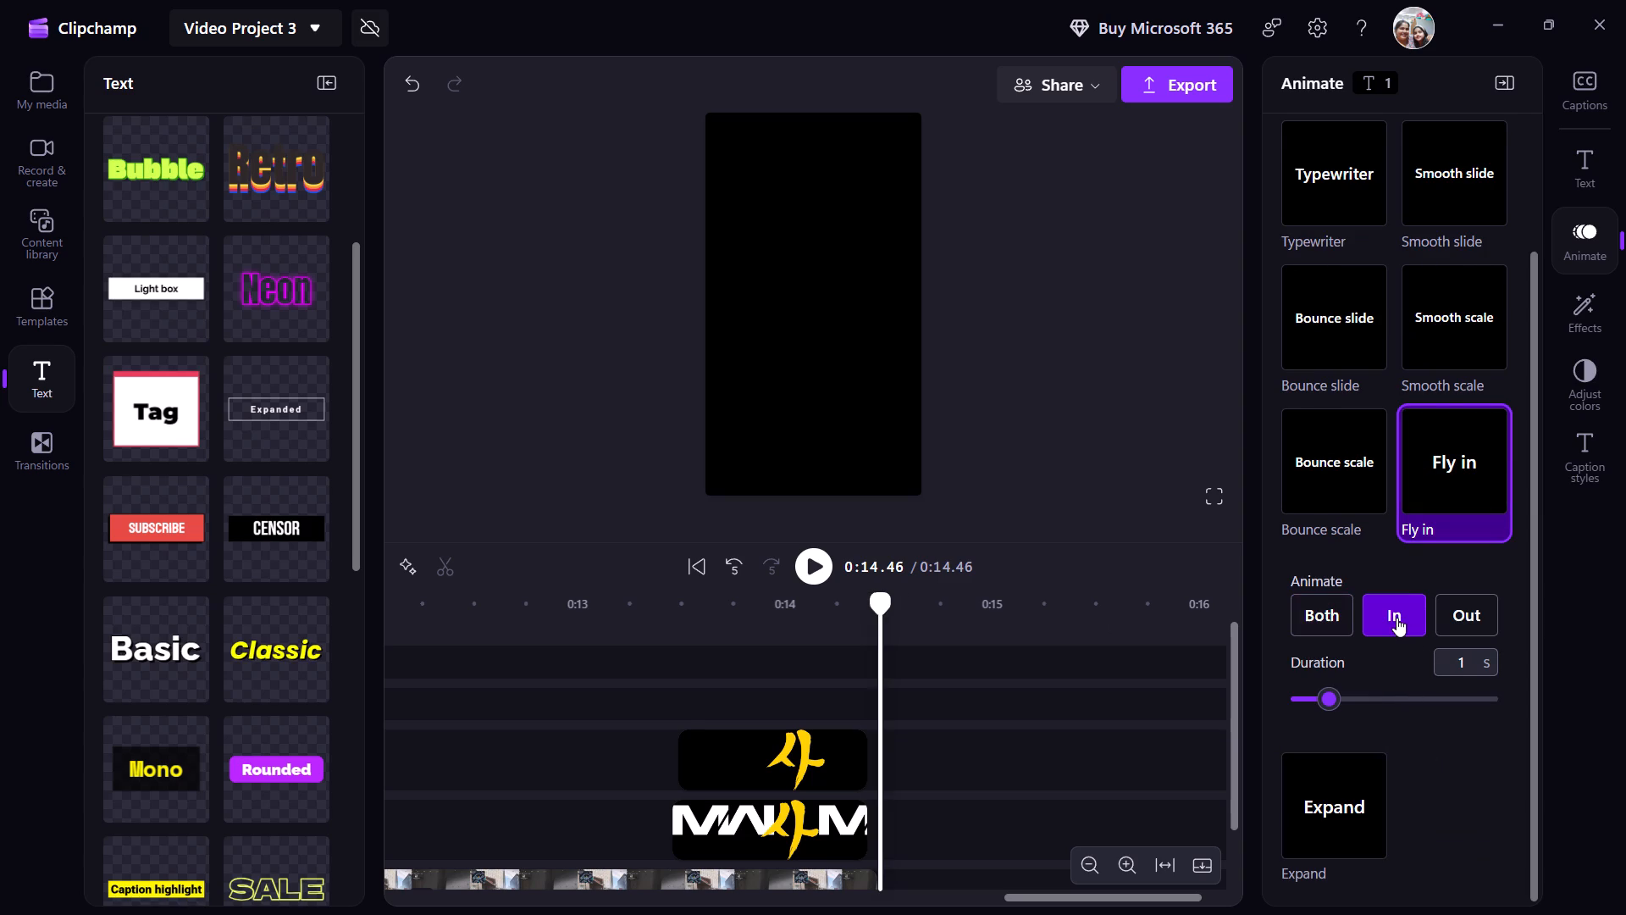
scroll(1396, 618, "down", 2)
scroll(1396, 618, "up", 2)
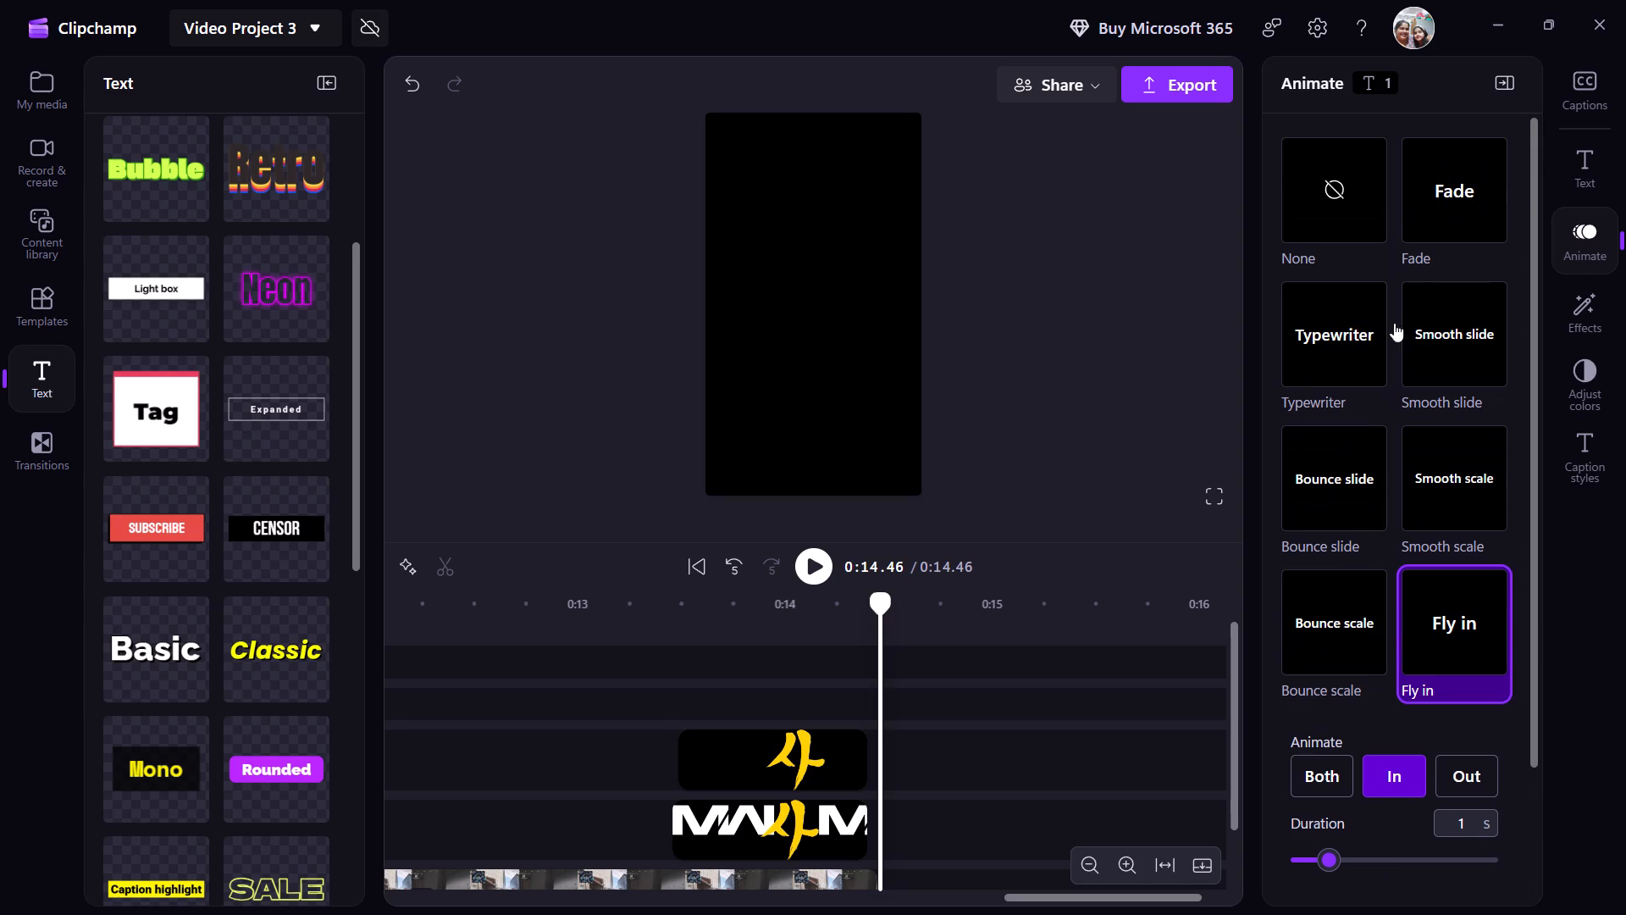
Export the video in 1080p quality under the file name Video Project 3.
left_click(1178, 90)
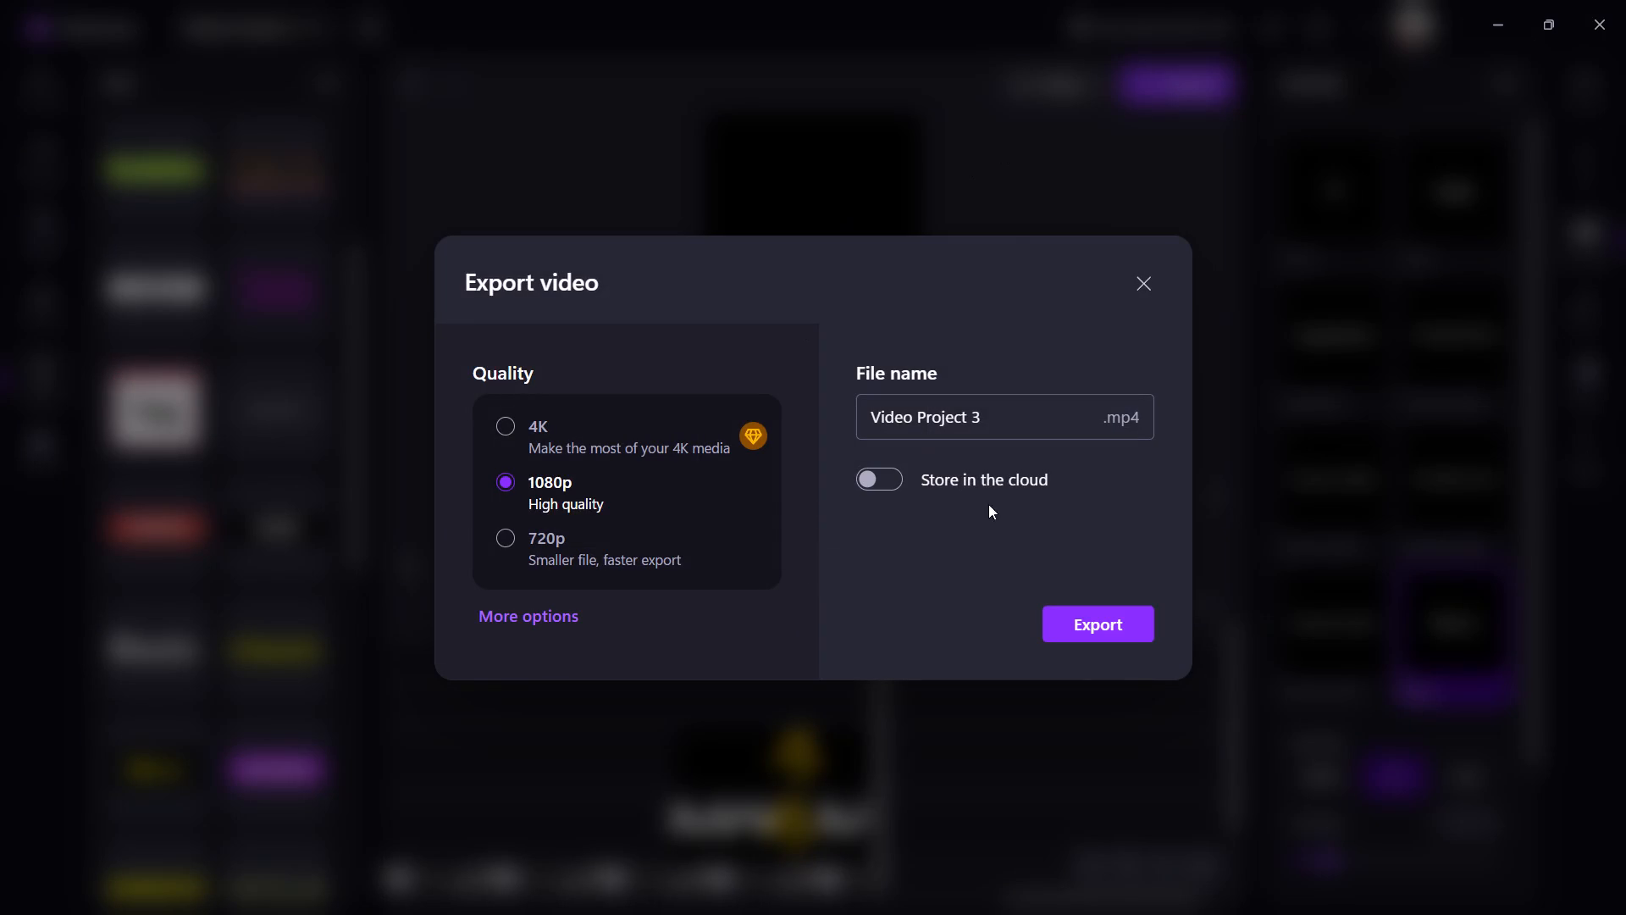
left_click(1125, 636)
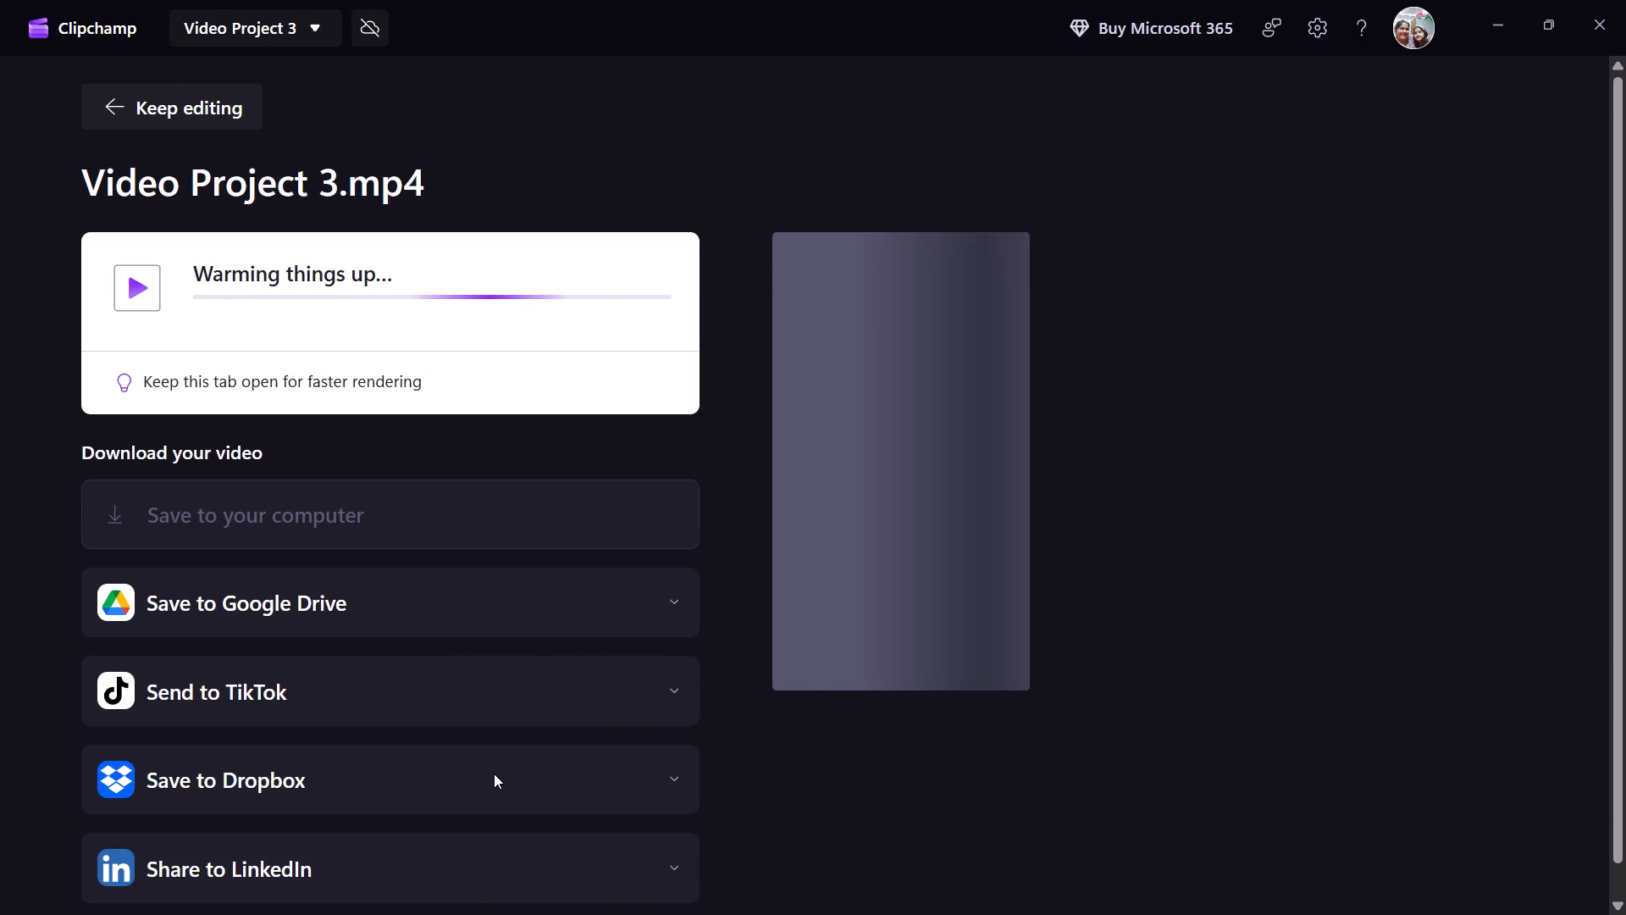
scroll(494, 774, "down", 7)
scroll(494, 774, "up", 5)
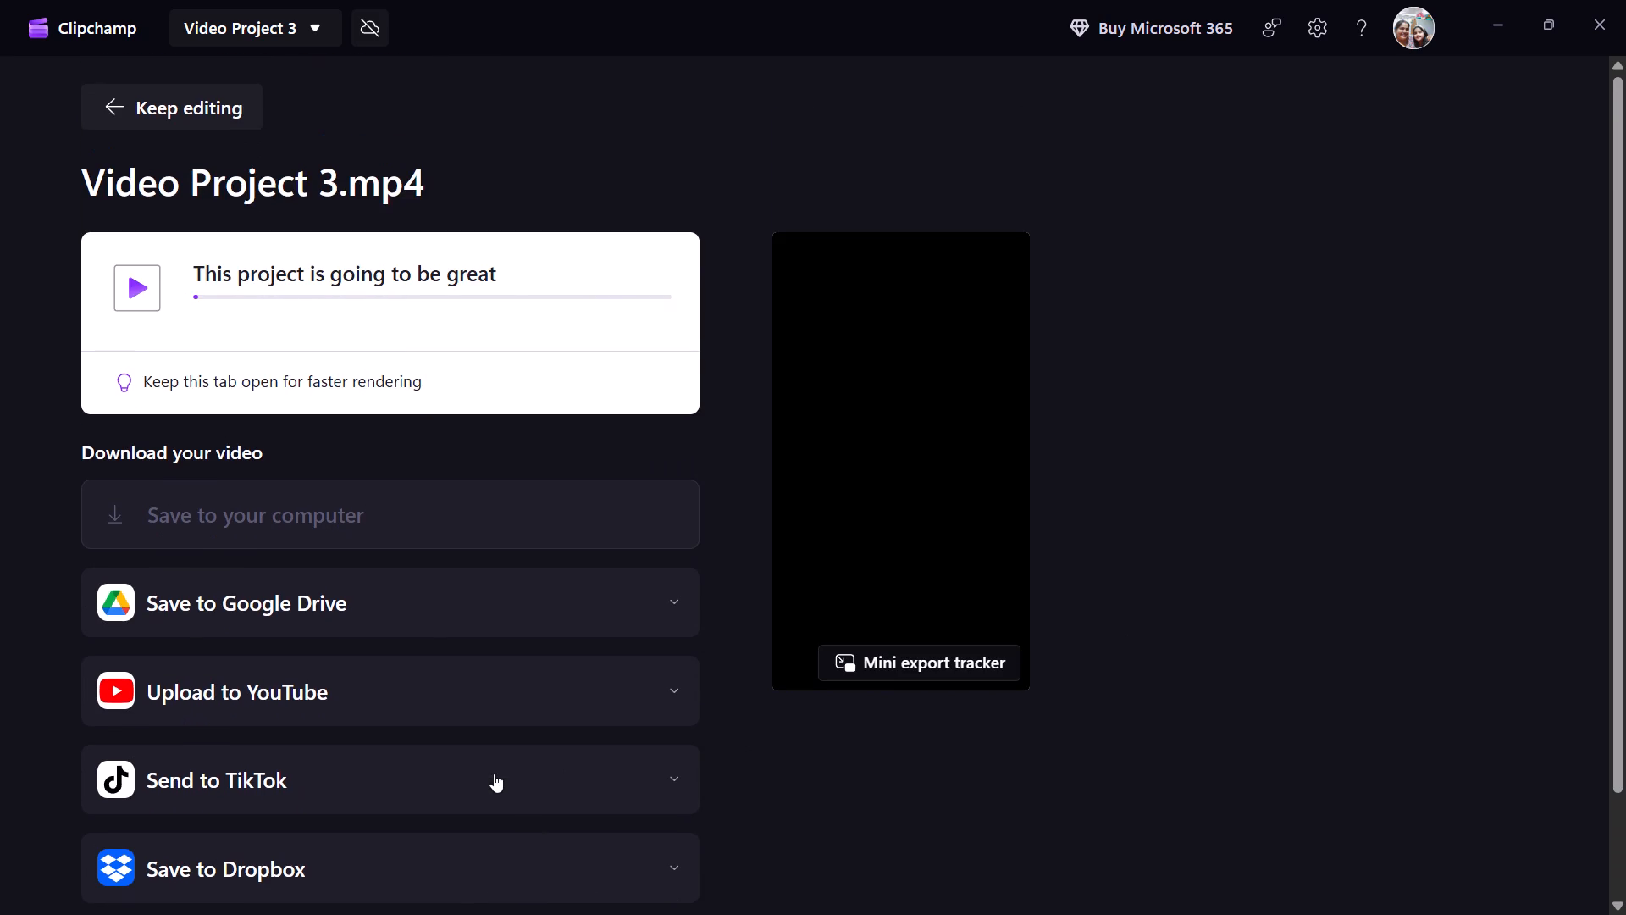
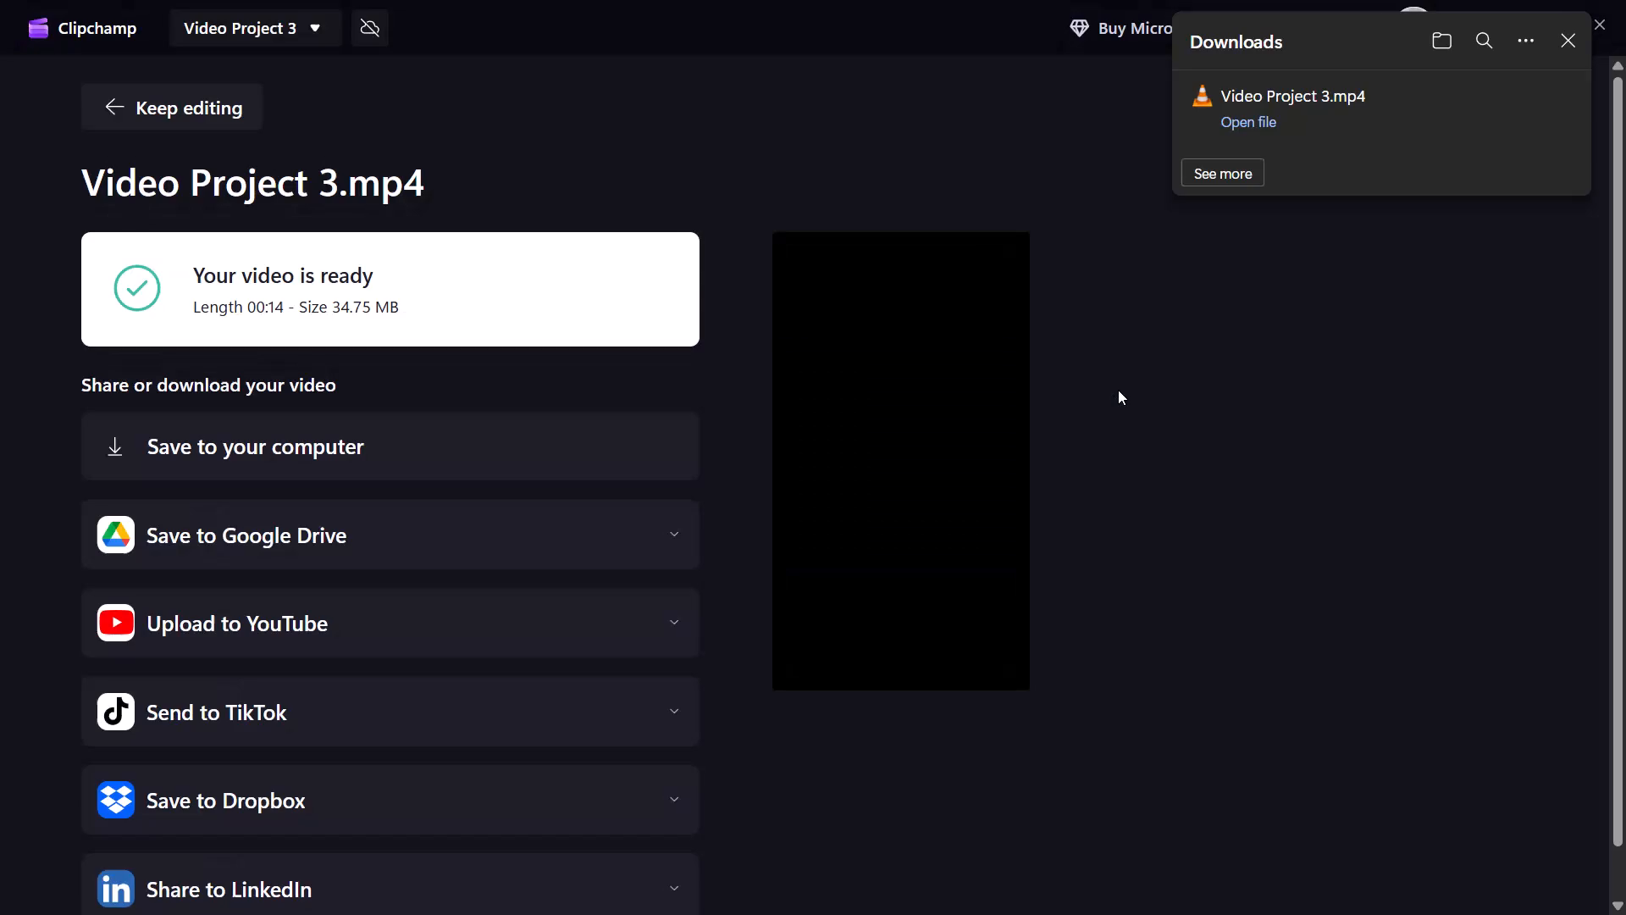
Dismiss the Downloads pop-up listing the exported video file.
left_click(1581, 51)
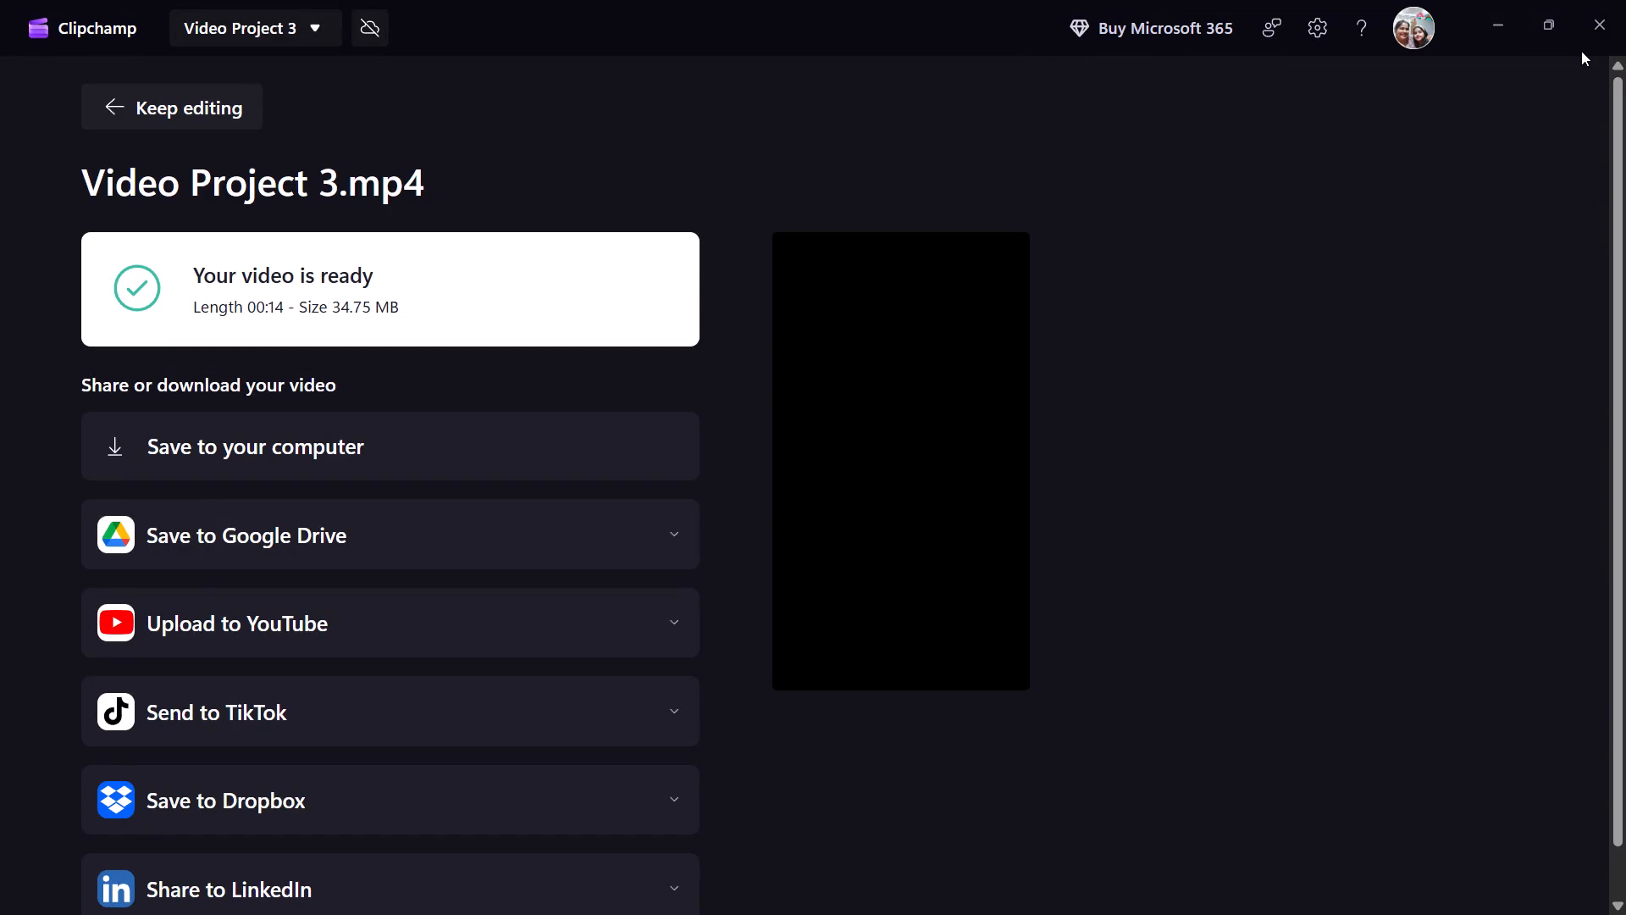